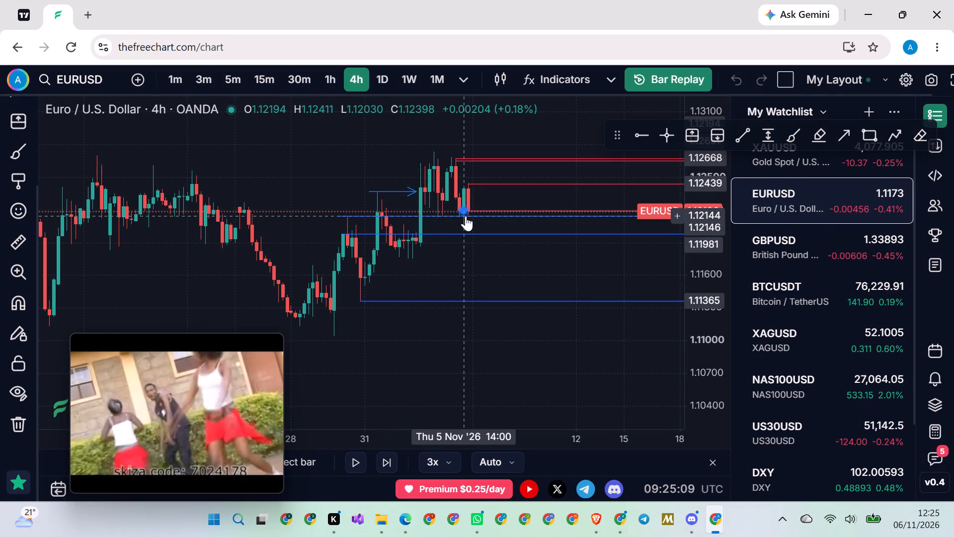
Switch the EURUSD chart to the daily timeframe and restart the bar replay from Tue 3 Nov '26.
{"action": "left_click", "coordinate": [382, 84]}
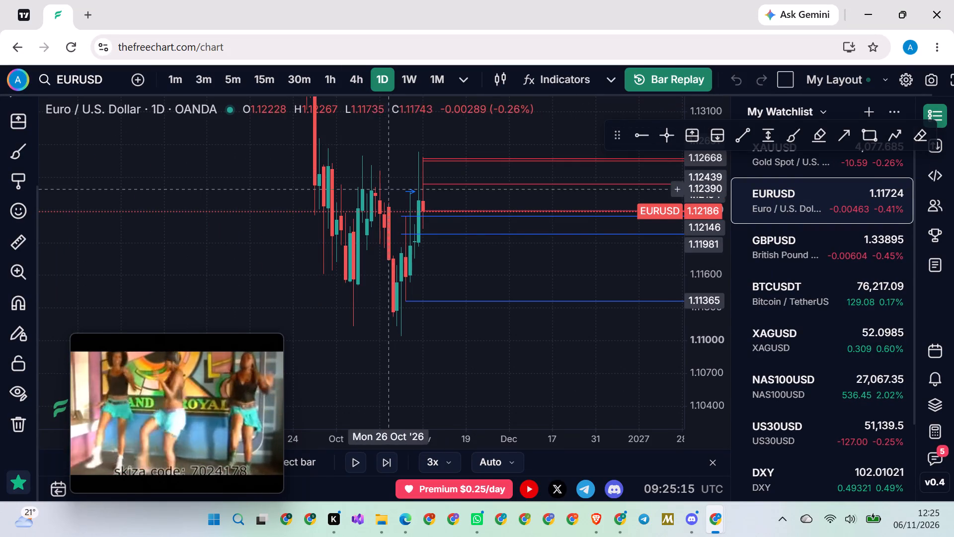
{"action": "scroll", "coordinate": [385, 307], "scroll_direction": "up", "scroll_amount": 16}
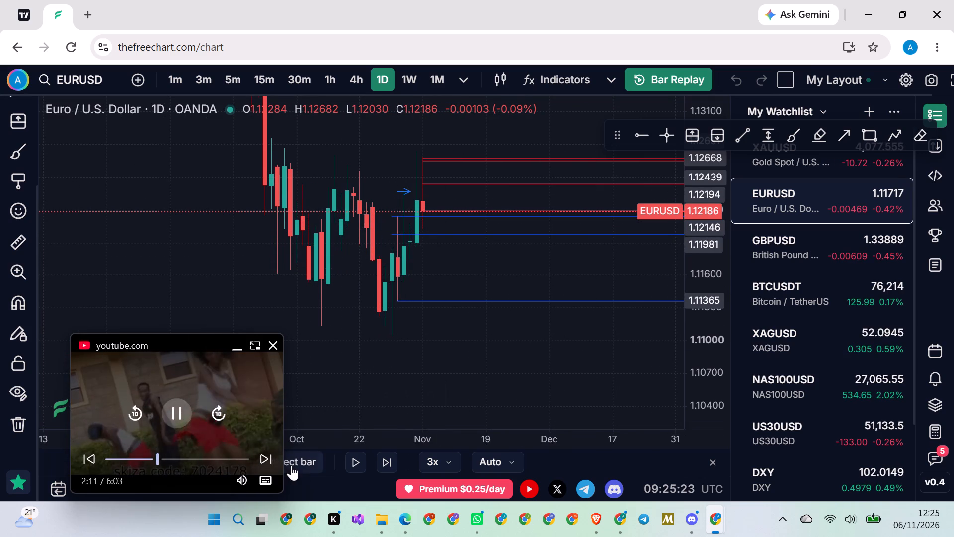
{"action": "left_click", "coordinate": [306, 464]}
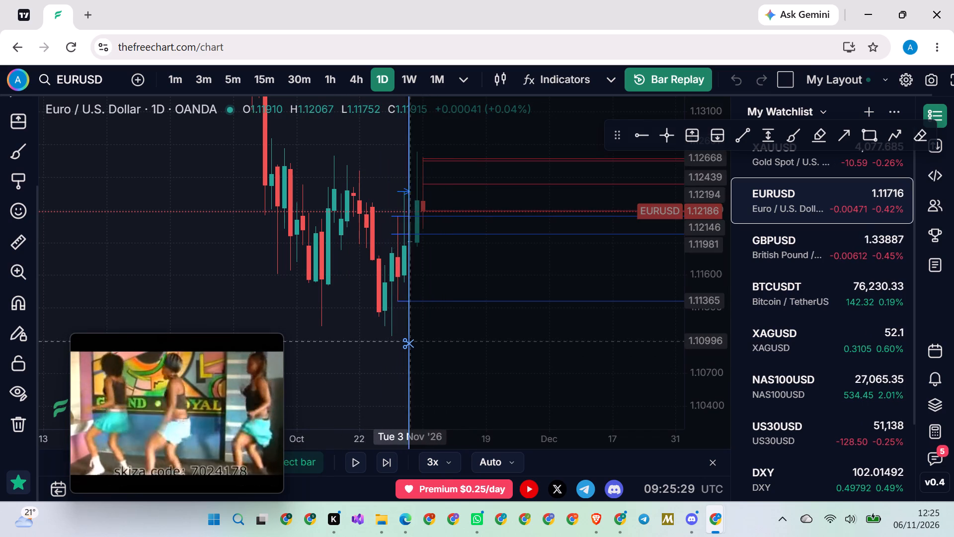
{"action": "left_click", "coordinate": [409, 341]}
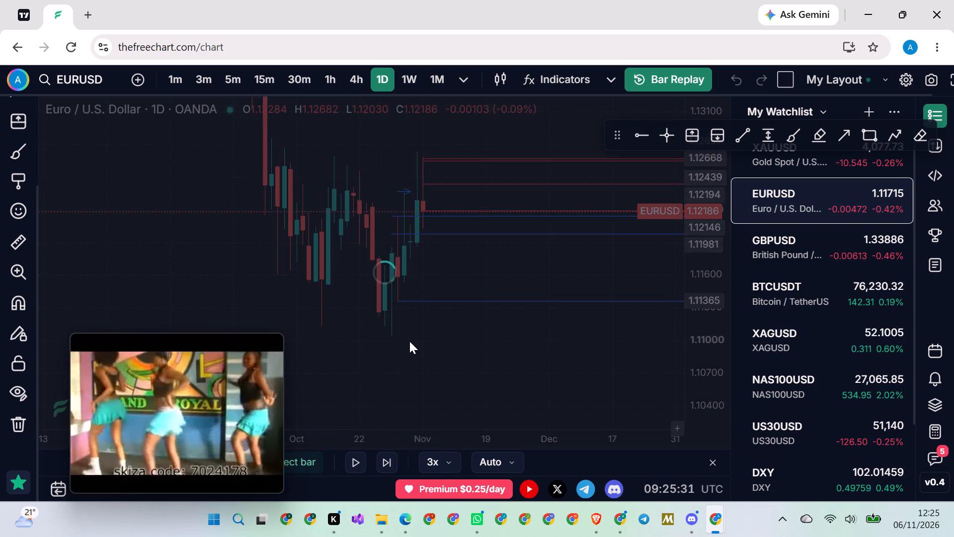
{"action": "scroll", "coordinate": [409, 341], "scroll_direction": "up", "scroll_amount": 3}
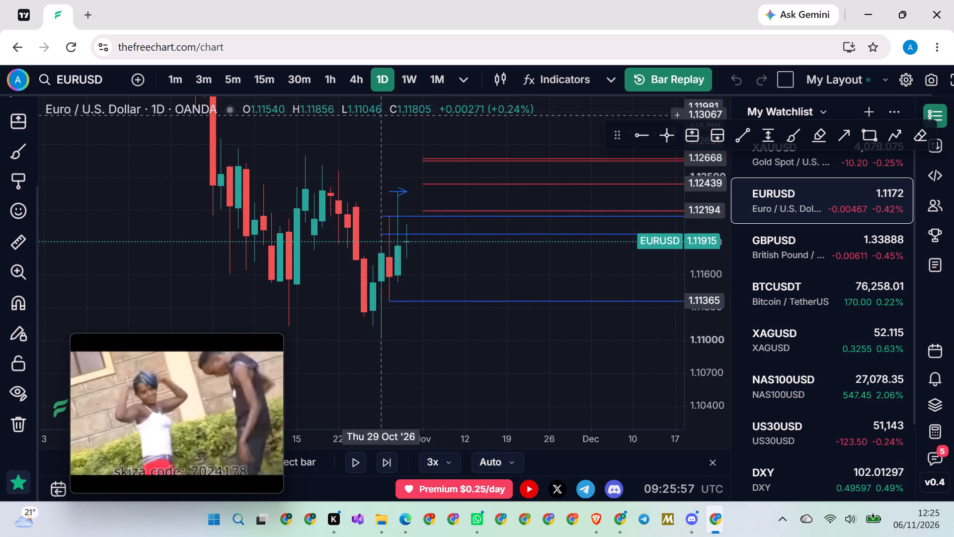
Step down through the 4-hour to the 30-minute timeframe and examine the late October to 3 November swings against the blue levels.
{"action": "left_click", "coordinate": [353, 82]}
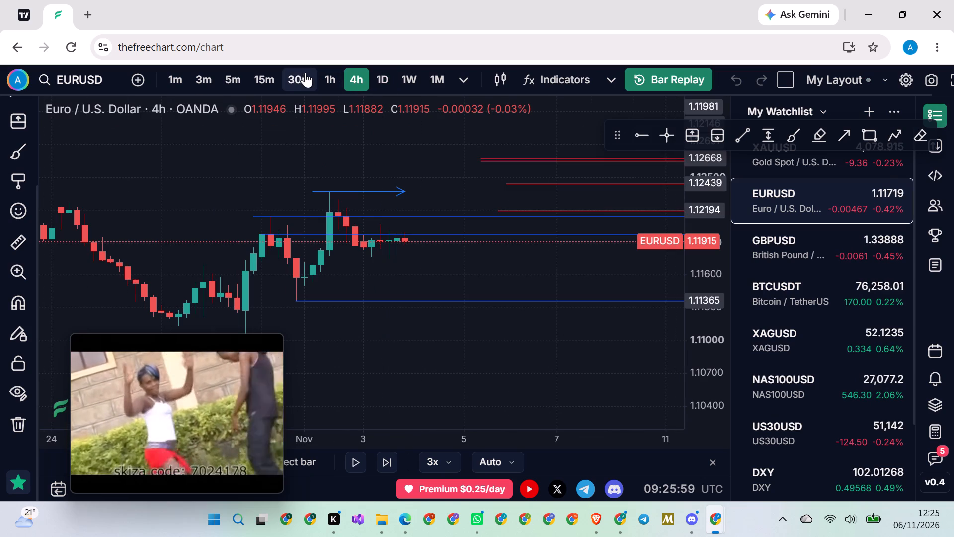
{"action": "left_click", "coordinate": [297, 76]}
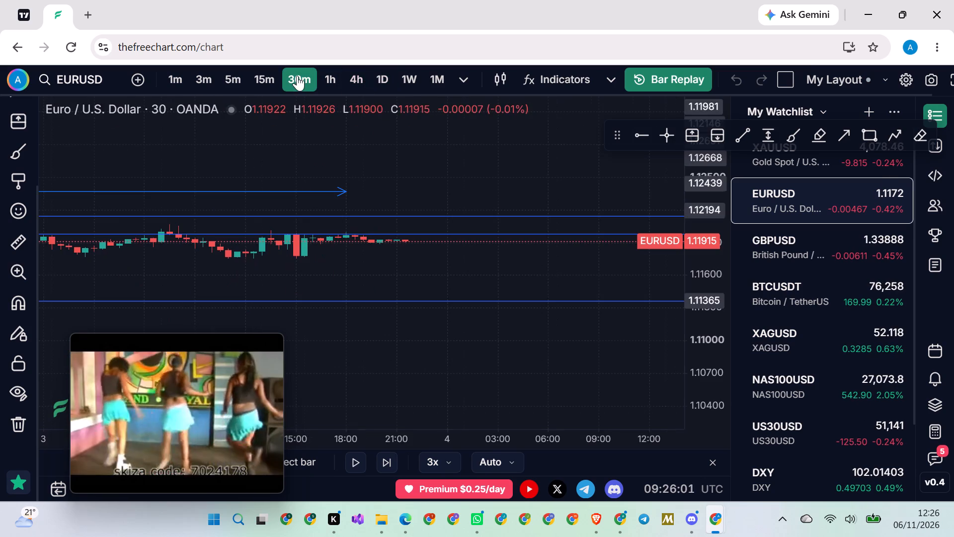
{"action": "scroll", "coordinate": [513, 301], "scroll_direction": "down", "scroll_amount": 18}
{"action": "scroll", "coordinate": [526, 310], "scroll_direction": "up", "scroll_amount": 6}
{"action": "scroll", "coordinate": [527, 312], "scroll_direction": "down", "scroll_amount": 20}
{"action": "scroll", "coordinate": [527, 312], "scroll_direction": "down", "scroll_amount": 20}
{"action": "scroll", "coordinate": [527, 312], "scroll_direction": "down", "scroll_amount": 20}
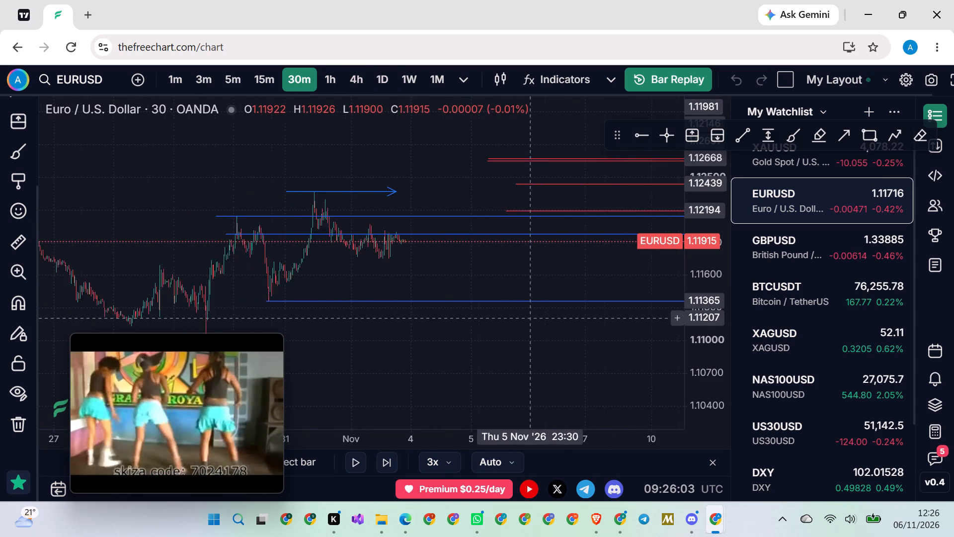
{"action": "scroll", "coordinate": [529, 318], "scroll_direction": "down", "scroll_amount": 17}
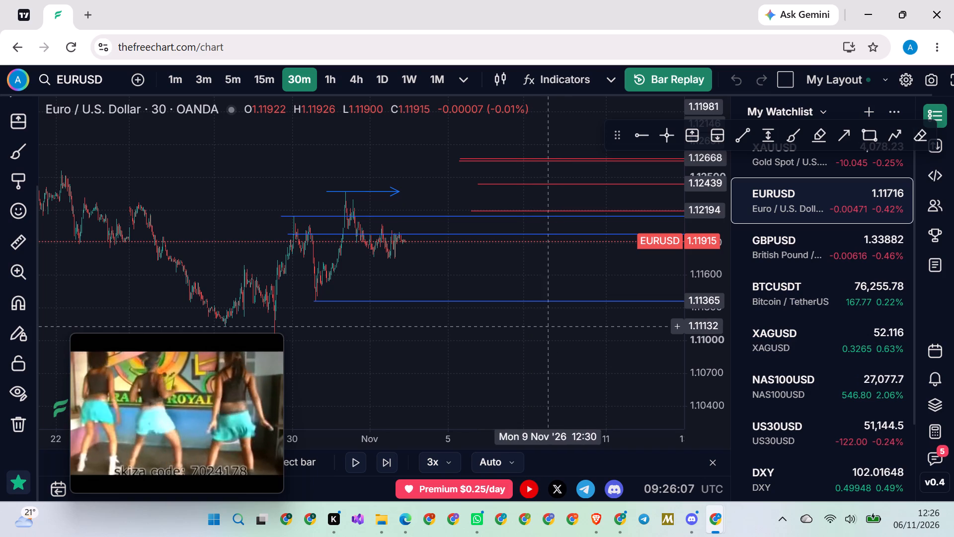
{"action": "left_click_drag", "start_coordinate": [392, 327], "coordinate": [457, 341]}
{"action": "scroll", "coordinate": [457, 341], "scroll_direction": "up", "scroll_amount": 10}
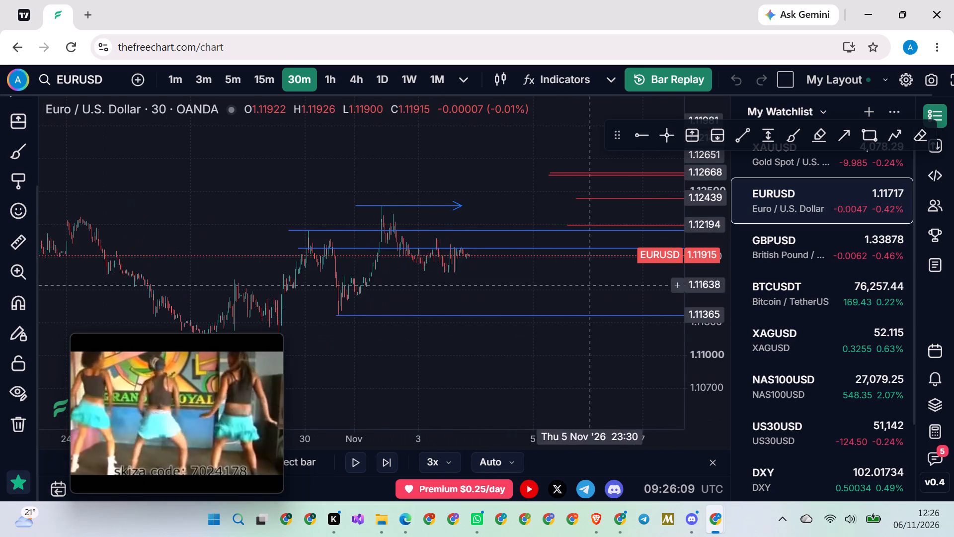
{"action": "scroll", "coordinate": [692, 248], "scroll_direction": "up", "scroll_amount": 19}
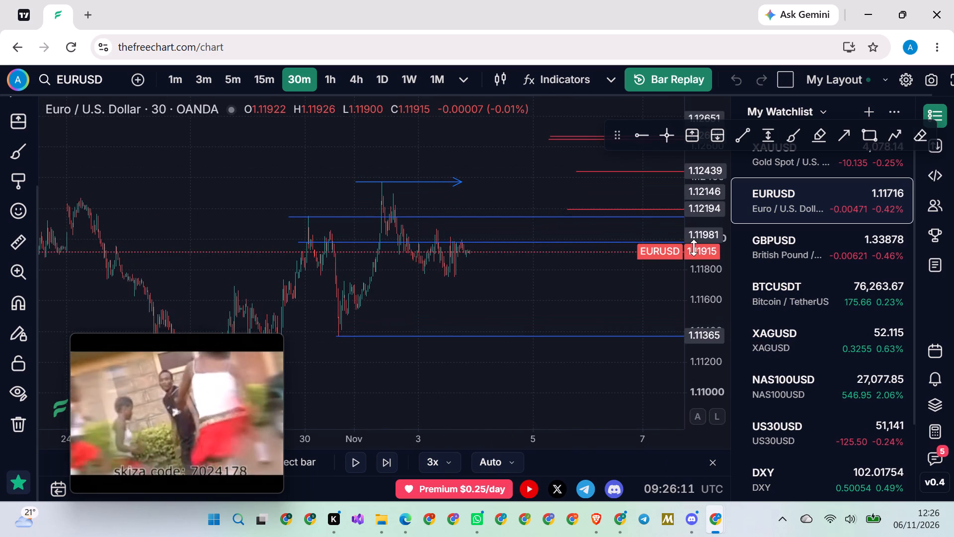
{"action": "left_click_drag", "start_coordinate": [251, 183], "coordinate": [410, 205]}
{"action": "scroll", "coordinate": [394, 204], "scroll_direction": "up", "scroll_amount": 12}
{"action": "scroll", "coordinate": [394, 204], "scroll_direction": "down", "scroll_amount": 20}
{"action": "scroll", "coordinate": [394, 204], "scroll_direction": "down", "scroll_amount": 17}
{"action": "scroll", "coordinate": [394, 204], "scroll_direction": "up", "scroll_amount": 19}
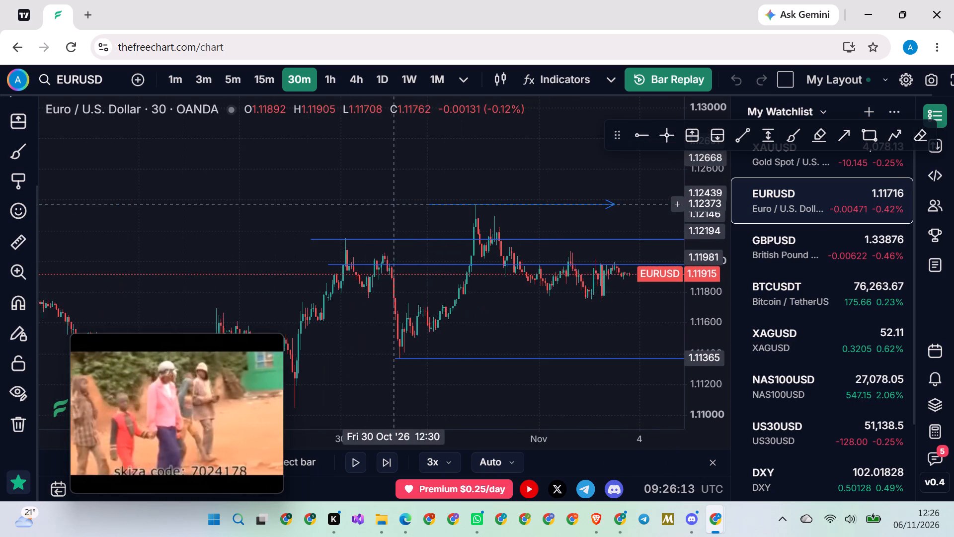
{"action": "left_click_drag", "start_coordinate": [467, 176], "coordinate": [357, 170]}
{"action": "left_click_drag", "start_coordinate": [308, 172], "coordinate": [345, 156]}
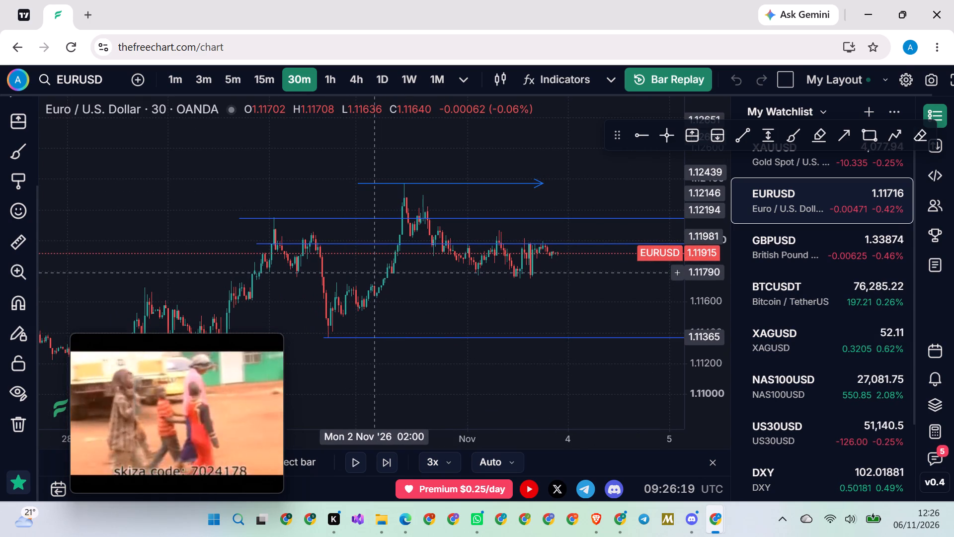
{"action": "left_click_drag", "start_coordinate": [446, 302], "coordinate": [400, 291]}
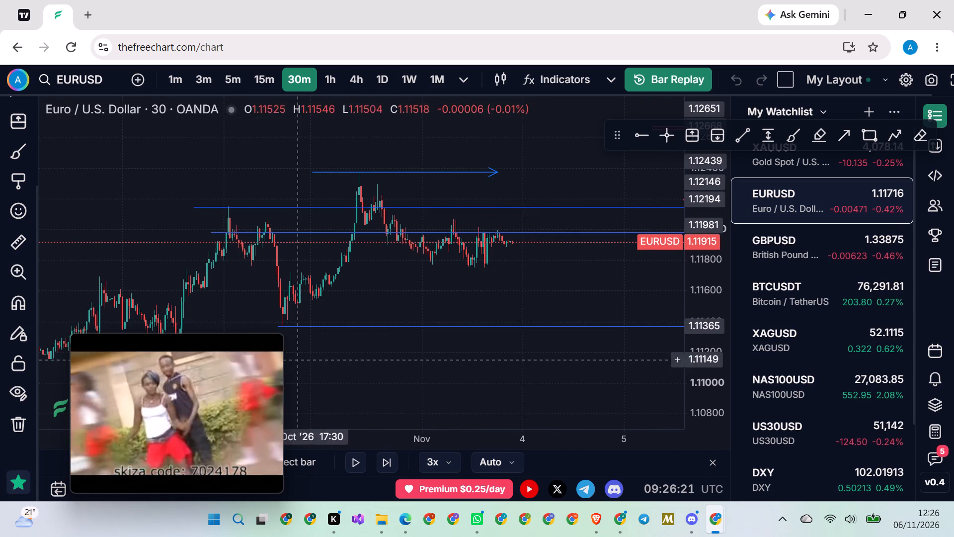
Move the floating video clear of the replay controls and play the 30-minute replay forward to early 5 Nov '26, pausing there.
{"action": "left_click_drag", "start_coordinate": [252, 366], "coordinate": [206, 393]}
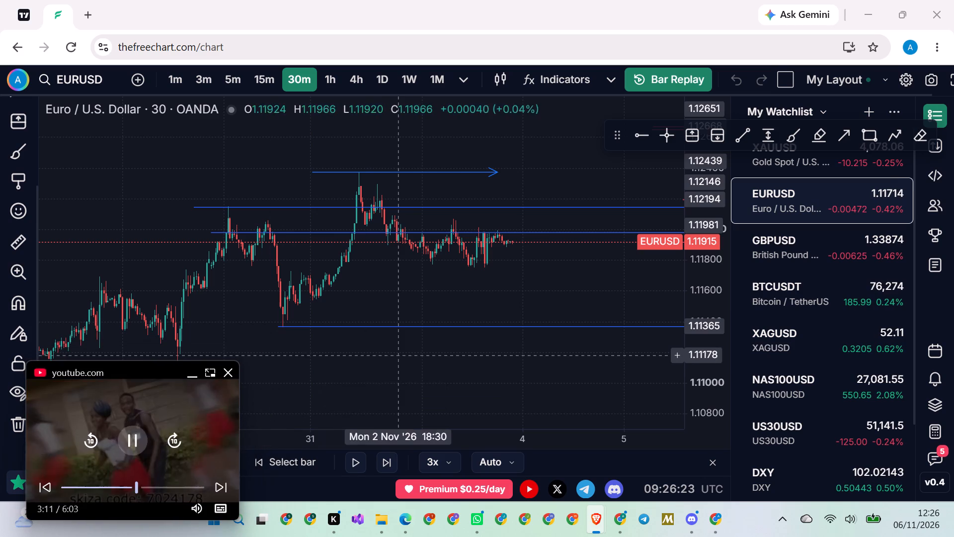
{"action": "scroll", "coordinate": [408, 361], "scroll_direction": "down", "scroll_amount": 3}
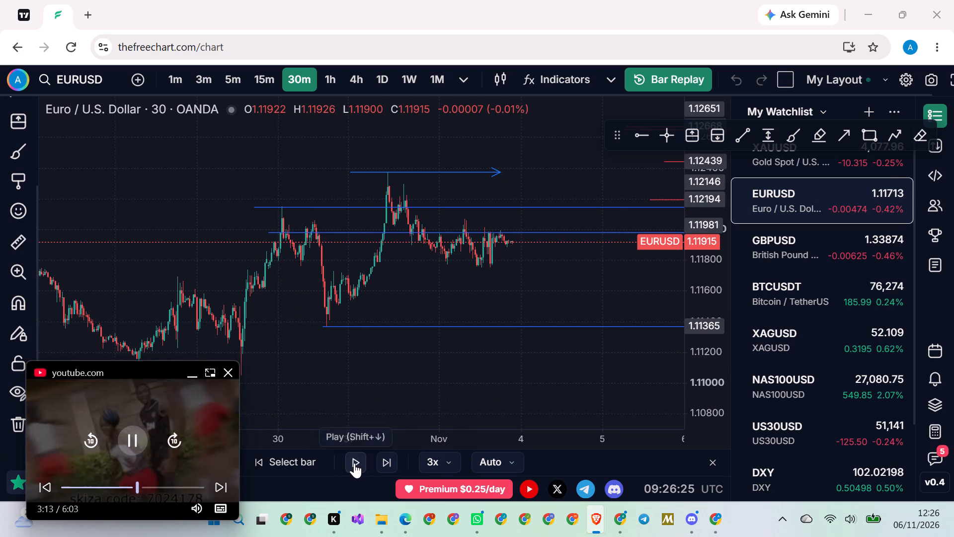
{"action": "left_click", "coordinate": [352, 463]}
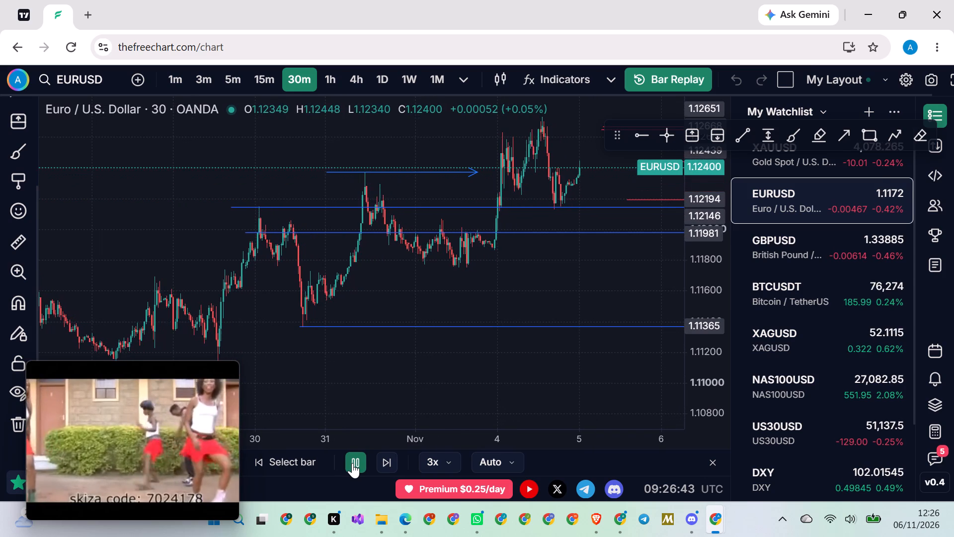
{"action": "left_click", "coordinate": [352, 463]}
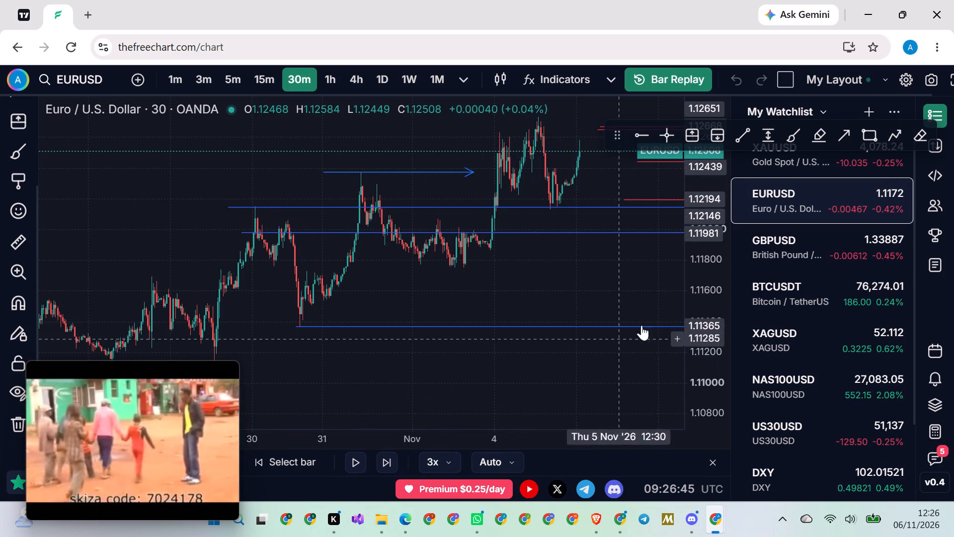
Examine the replayed 30-minute price action from 30 October to 5 November around the blue levels and the arrow.
{"action": "scroll", "coordinate": [695, 279], "scroll_direction": "up", "scroll_amount": 18}
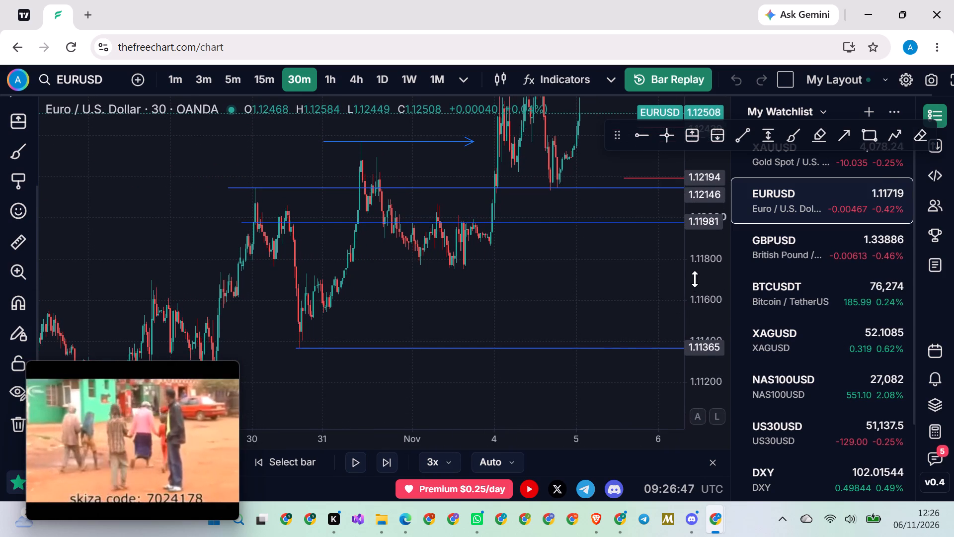
{"action": "left_click_drag", "start_coordinate": [519, 267], "coordinate": [572, 346]}
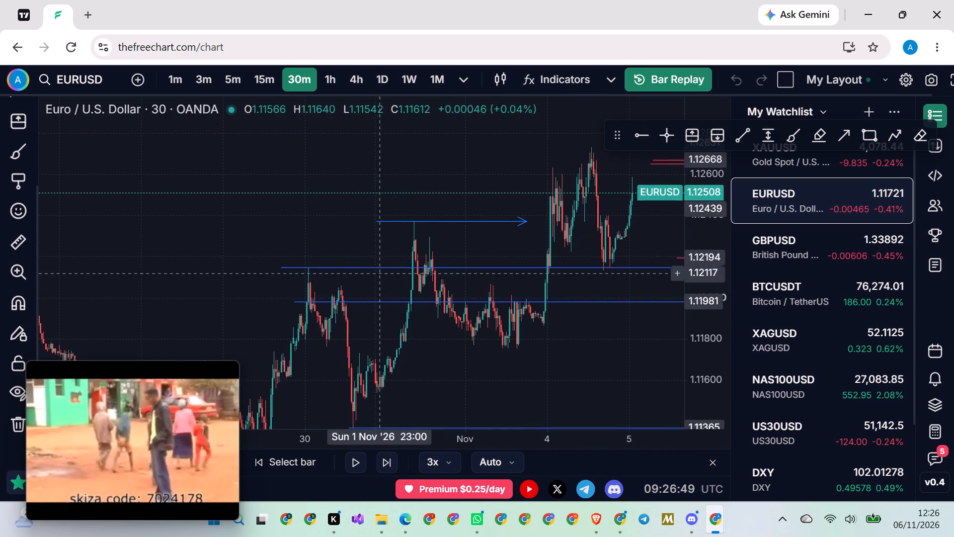
{"action": "left_click_drag", "start_coordinate": [275, 240], "coordinate": [329, 234]}
{"action": "scroll", "coordinate": [331, 232], "scroll_direction": "up", "scroll_amount": 7}
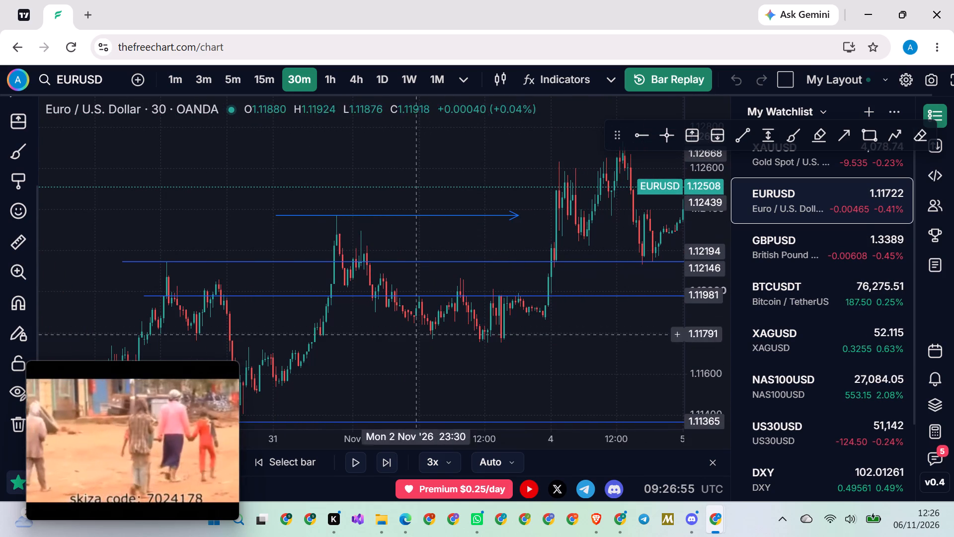
{"action": "scroll", "coordinate": [397, 348], "scroll_direction": "down", "scroll_amount": 1}
{"action": "left_click_drag", "start_coordinate": [387, 379], "coordinate": [448, 365]}
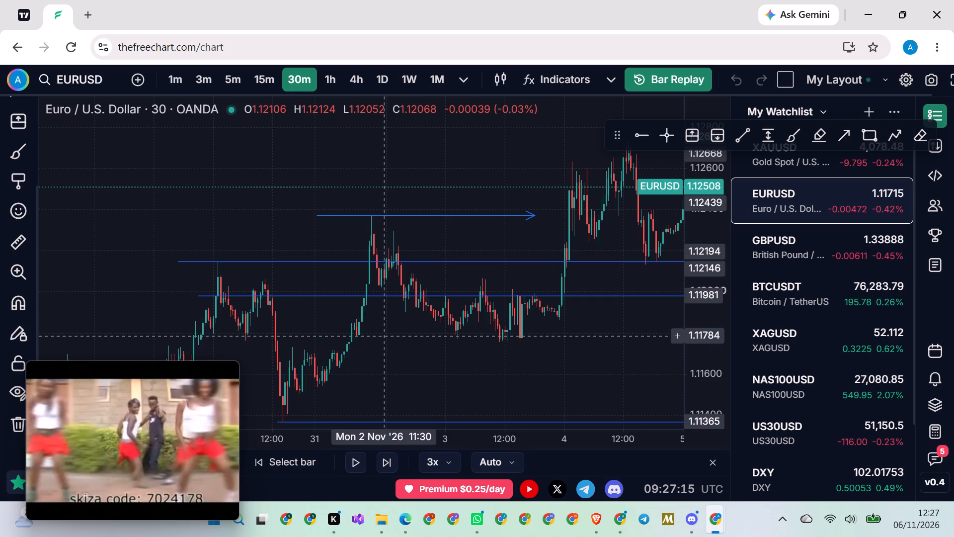
Switch to the 4-hour timeframe and examine the latest candles against the red and blue levels.
{"action": "left_click", "coordinate": [352, 76]}
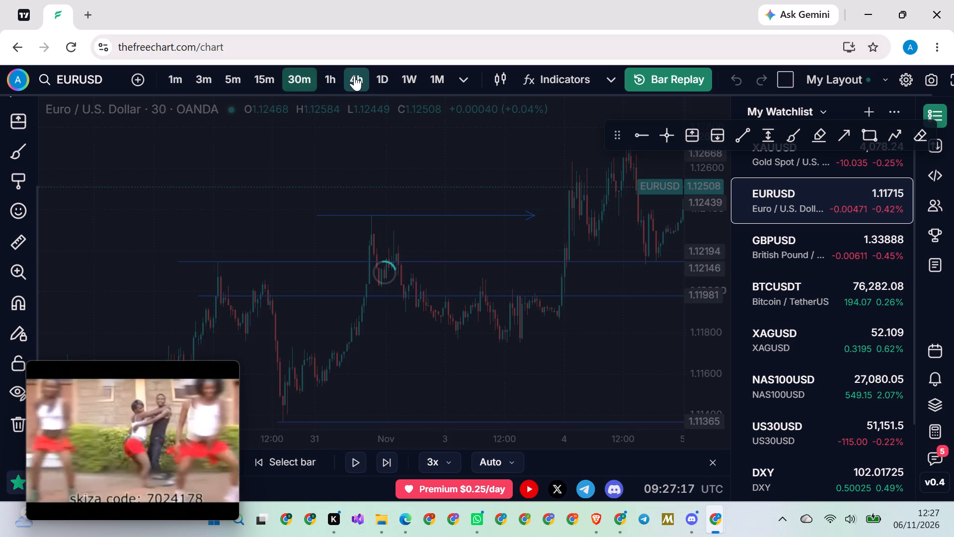
{"action": "scroll", "coordinate": [436, 236], "scroll_direction": "up", "scroll_amount": 6}
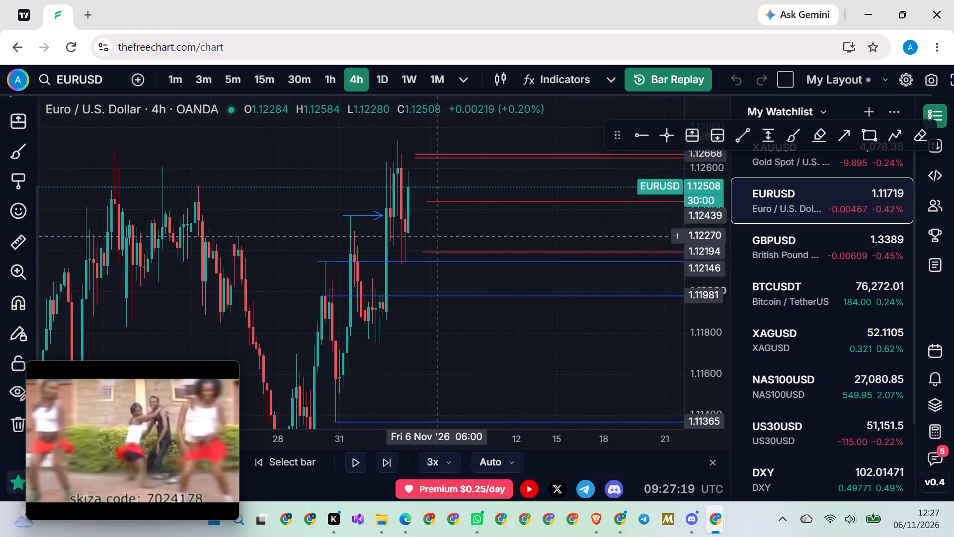
{"action": "scroll", "coordinate": [436, 236], "scroll_direction": "up", "scroll_amount": 7}
{"action": "left_click_drag", "start_coordinate": [438, 348], "coordinate": [492, 337]}
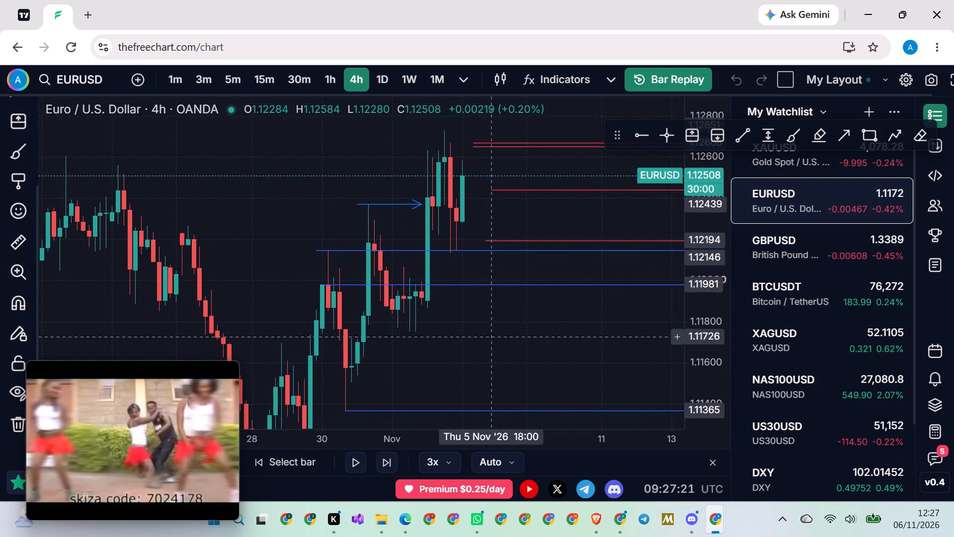
{"action": "left_click_drag", "start_coordinate": [492, 337], "coordinate": [492, 335]}
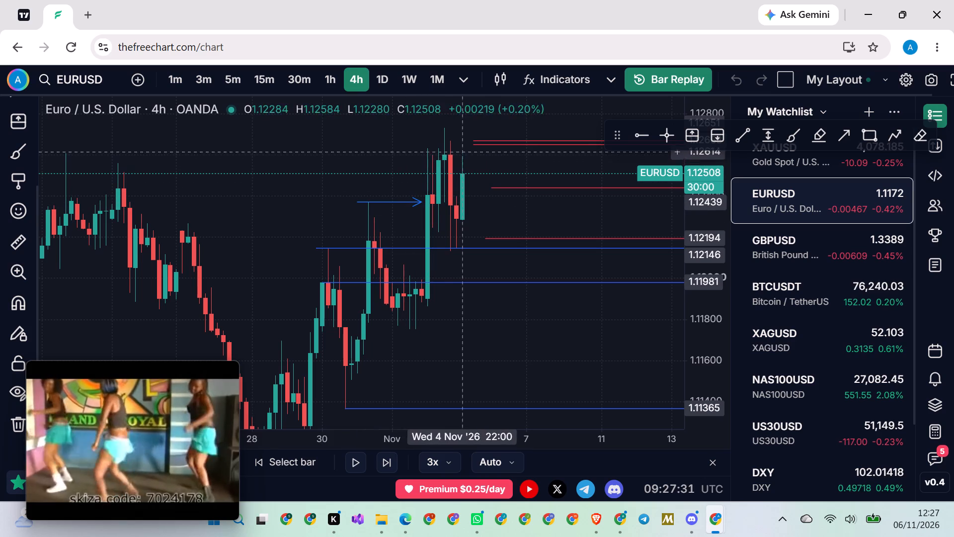
{"action": "left_click_drag", "start_coordinate": [474, 359], "coordinate": [483, 357]}
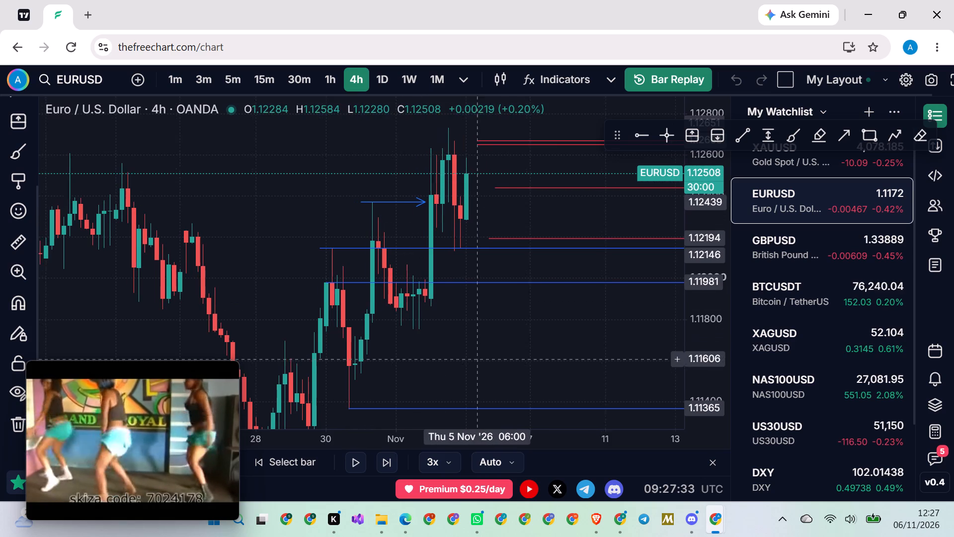
{"action": "left_click_drag", "start_coordinate": [483, 357], "coordinate": [490, 336]}
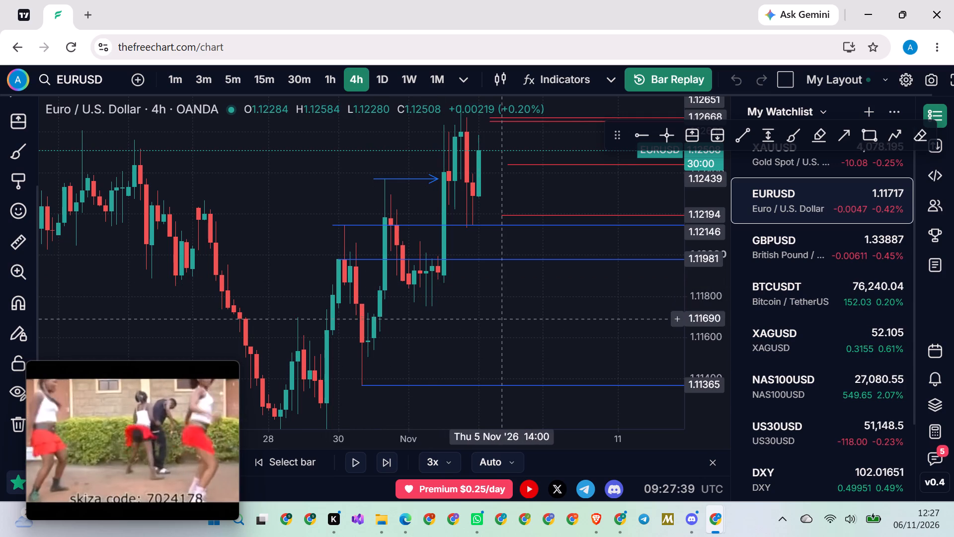
{"action": "left_click_drag", "start_coordinate": [503, 319], "coordinate": [503, 335]}
Play the 4-hour replay forward until price reaches the red 1.12194 level on 5 November, and pause it.
{"action": "left_click", "coordinate": [350, 462]}
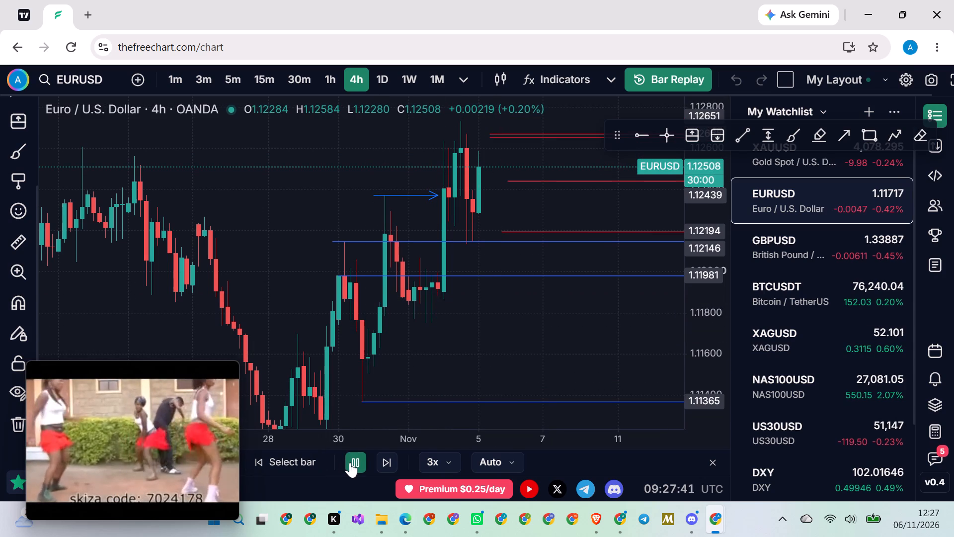
{"action": "left_click", "coordinate": [350, 462]}
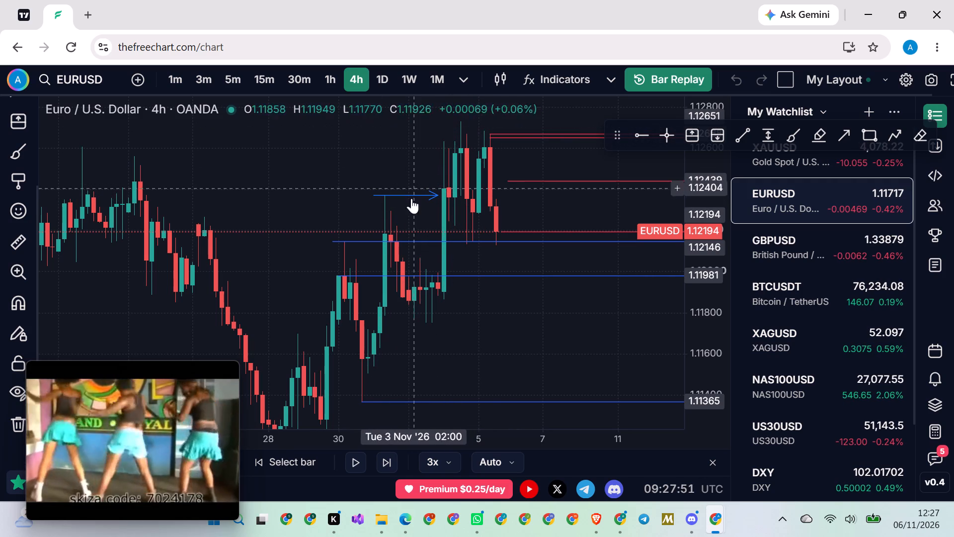
Switch to the daily timeframe and review the daily candles against the marked levels on a compressed price scale.
{"action": "left_click", "coordinate": [388, 84]}
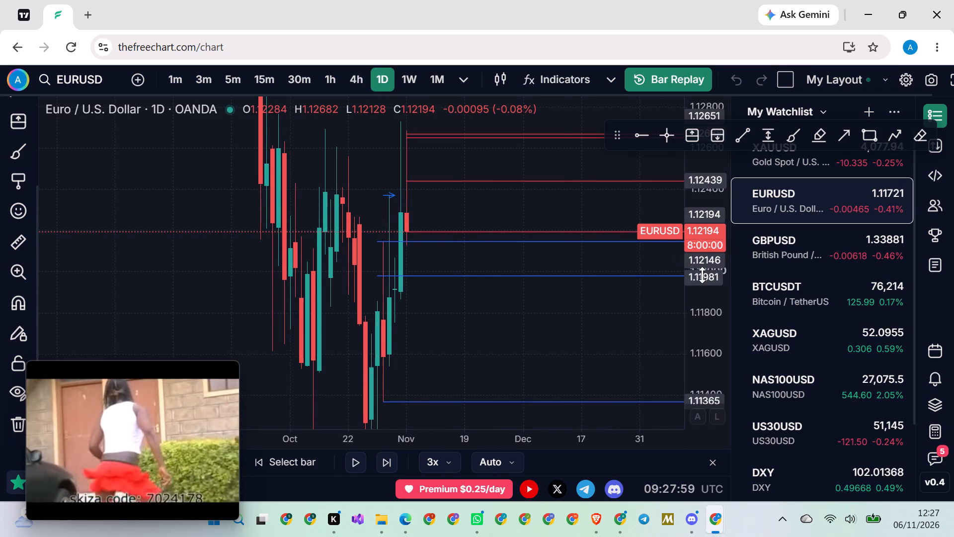
{"action": "left_click_drag", "start_coordinate": [714, 281], "coordinate": [698, 347]}
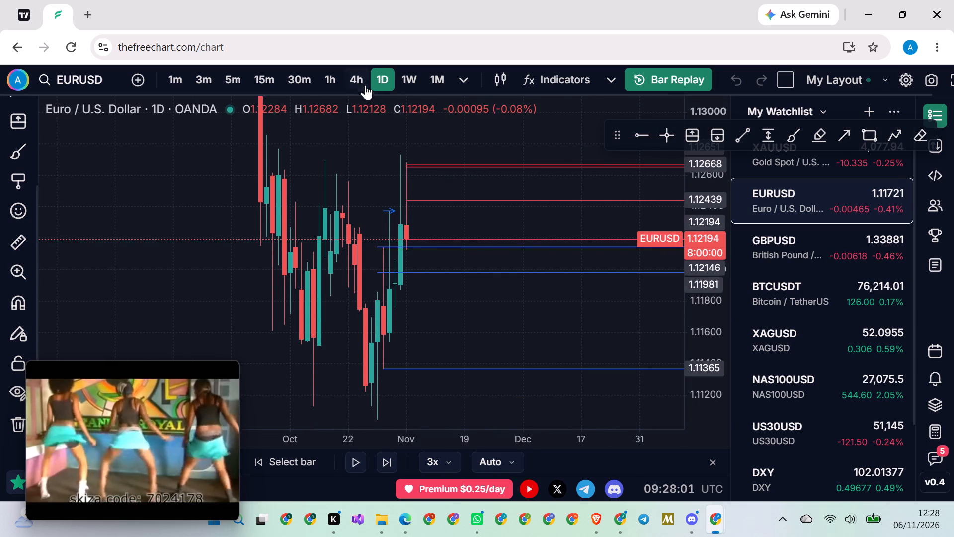
Switch to the 30-minute timeframe and examine price action from 29 October to 5 November against the blue and red levels.
{"action": "left_click", "coordinate": [305, 79]}
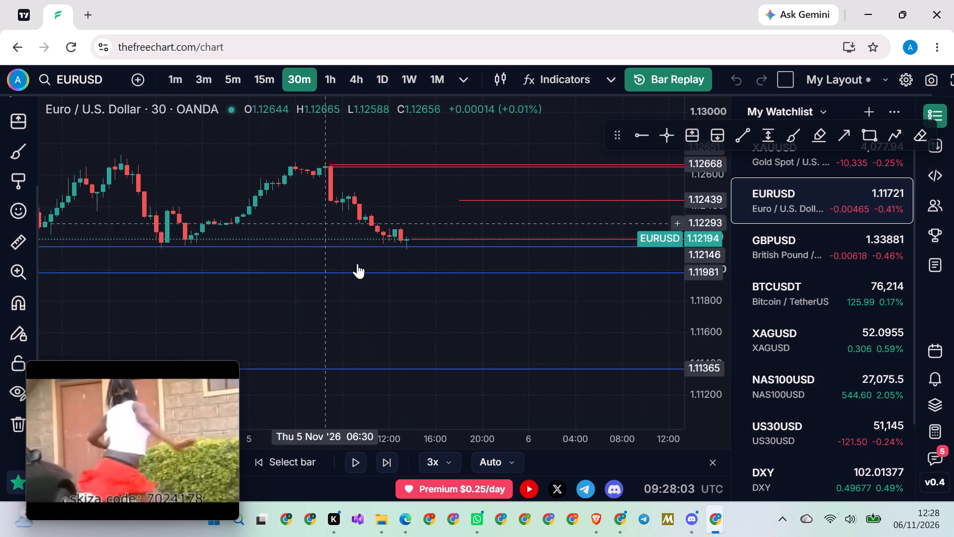
{"action": "scroll", "coordinate": [401, 319], "scroll_direction": "down", "scroll_amount": 20}
{"action": "scroll", "coordinate": [401, 319], "scroll_direction": "down", "scroll_amount": 17}
{"action": "scroll", "coordinate": [405, 325], "scroll_direction": "up", "scroll_amount": 16}
{"action": "scroll", "coordinate": [405, 325], "scroll_direction": "down", "scroll_amount": 7}
{"action": "scroll", "coordinate": [408, 327], "scroll_direction": "up", "scroll_amount": 20}
{"action": "scroll", "coordinate": [408, 327], "scroll_direction": "up", "scroll_amount": 5}
{"action": "scroll", "coordinate": [408, 327], "scroll_direction": "down", "scroll_amount": 13}
{"action": "left_click_drag", "start_coordinate": [346, 344], "coordinate": [570, 309]}
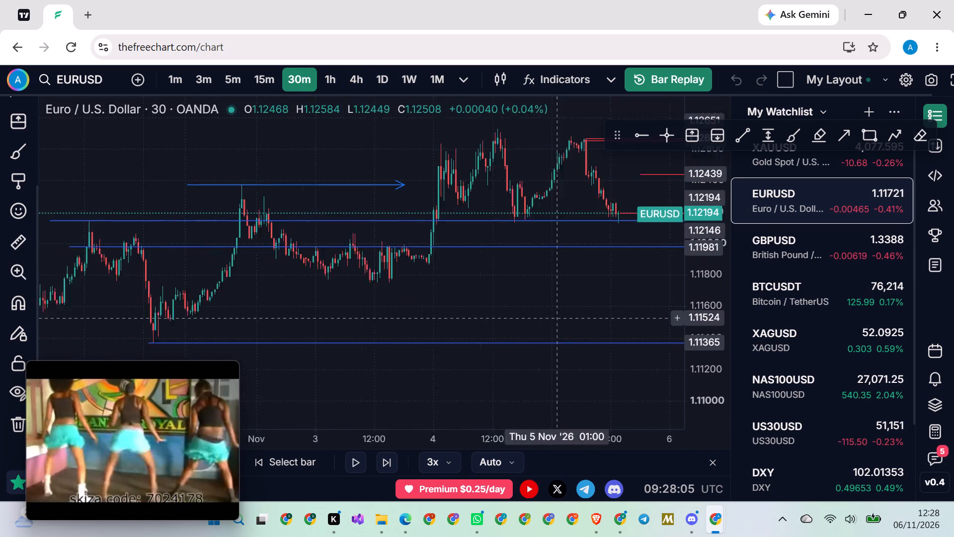
{"action": "scroll", "coordinate": [527, 289], "scroll_direction": "down", "scroll_amount": 3}
{"action": "left_click_drag", "start_coordinate": [424, 299], "coordinate": [619, 301]}
{"action": "scroll", "coordinate": [621, 301], "scroll_direction": "up", "scroll_amount": 4}
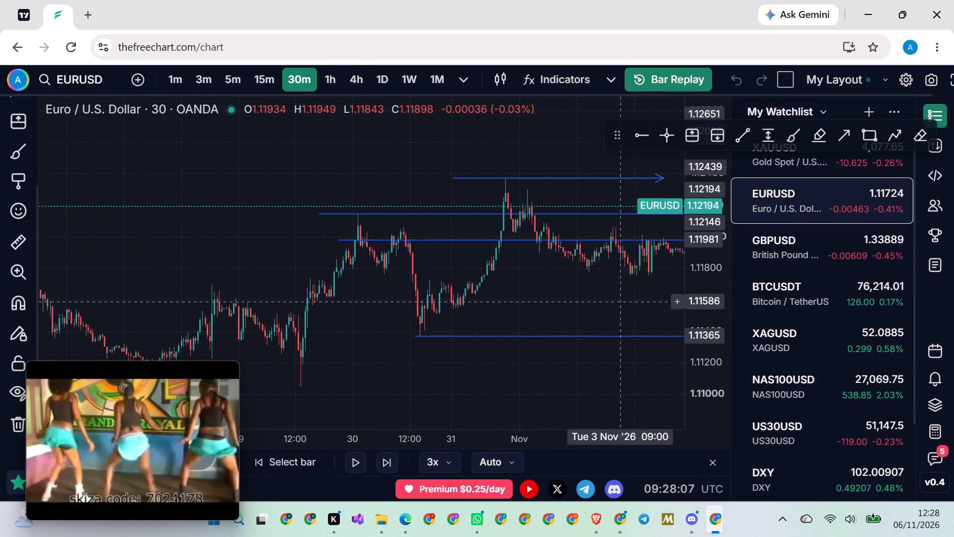
{"action": "left_click_drag", "start_coordinate": [597, 301], "coordinate": [560, 322]}
{"action": "scroll", "coordinate": [531, 322], "scroll_direction": "up", "scroll_amount": 5}
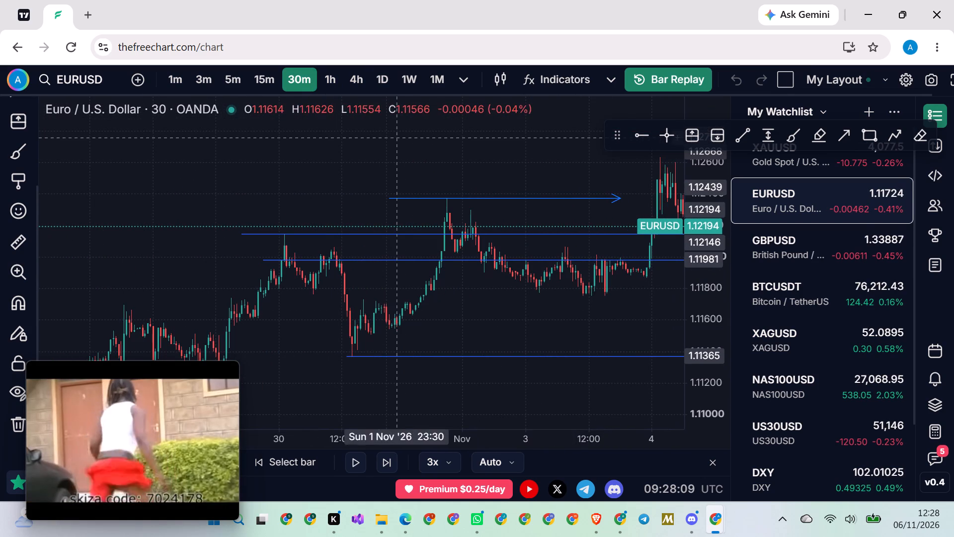
Switch to the daily timeframe and restart the bar replay from 3 Nov '26.
{"action": "left_click", "coordinate": [382, 79]}
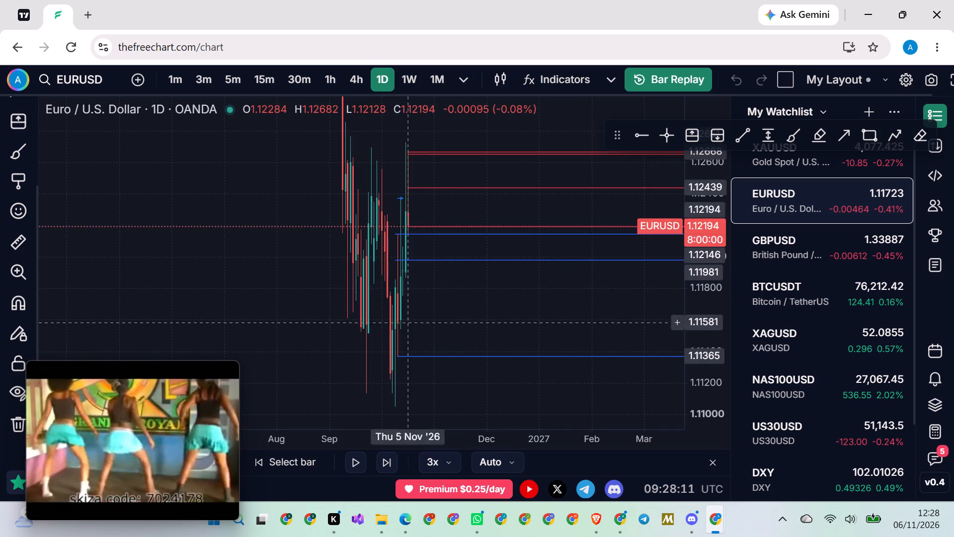
{"action": "scroll", "coordinate": [451, 332], "scroll_direction": "up", "scroll_amount": 20}
{"action": "scroll", "coordinate": [451, 332], "scroll_direction": "up", "scroll_amount": 20}
{"action": "scroll", "coordinate": [451, 332], "scroll_direction": "up", "scroll_amount": 9}
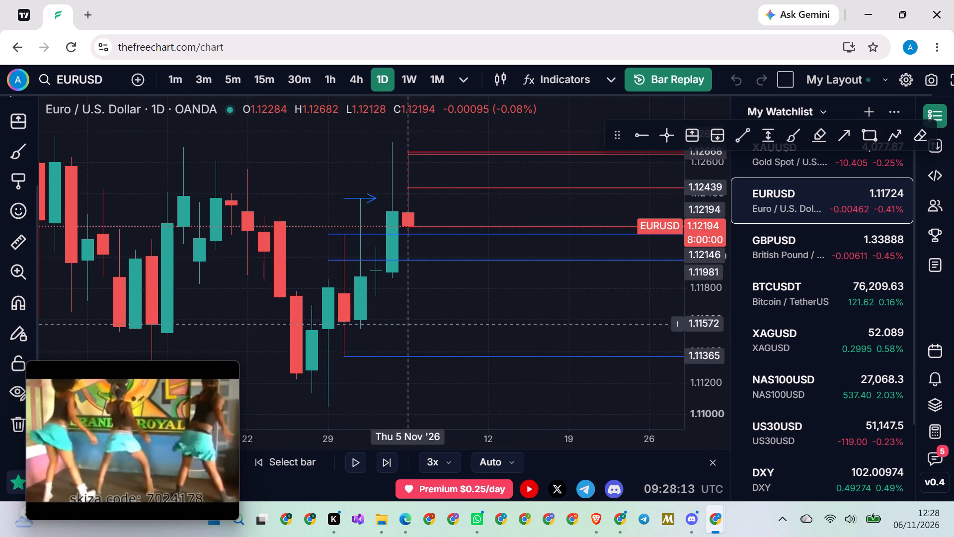
{"action": "left_click", "coordinate": [297, 461]}
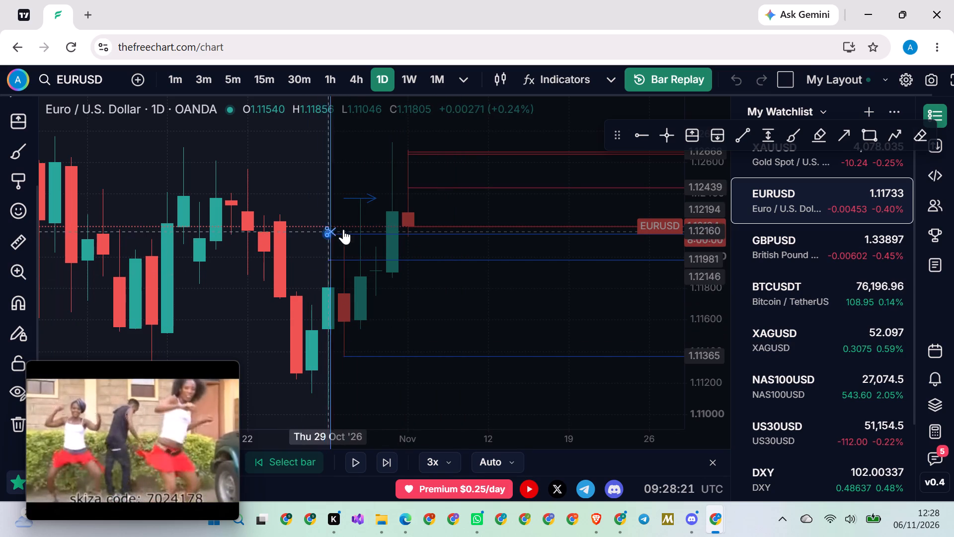
{"action": "left_click", "coordinate": [376, 315]}
{"action": "scroll", "coordinate": [385, 321], "scroll_direction": "up", "scroll_amount": 1}
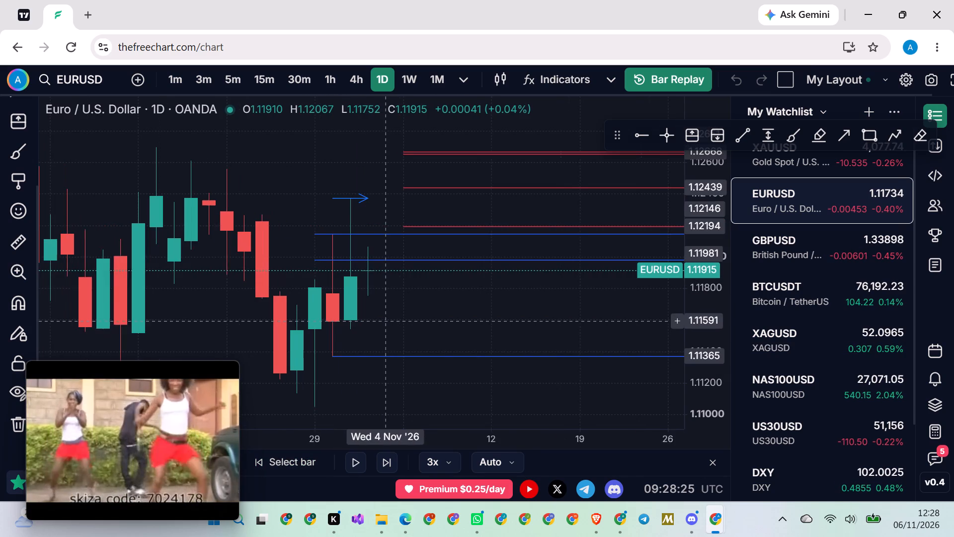
{"action": "scroll", "coordinate": [385, 321], "scroll_direction": "up", "scroll_amount": 1}
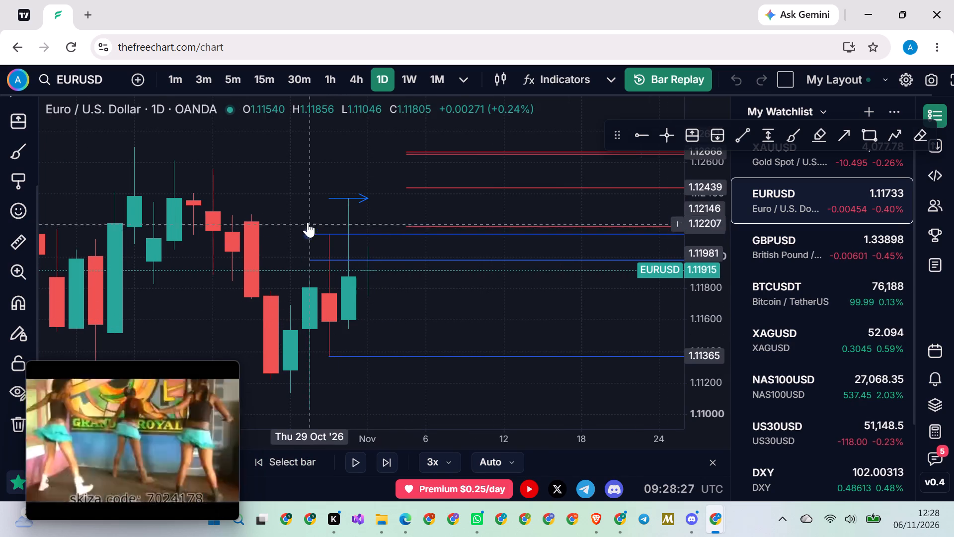
Switch to the 30-minute timeframe and examine the candles leading up to the 3 November replay point around the blue levels.
{"action": "left_click", "coordinate": [309, 80]}
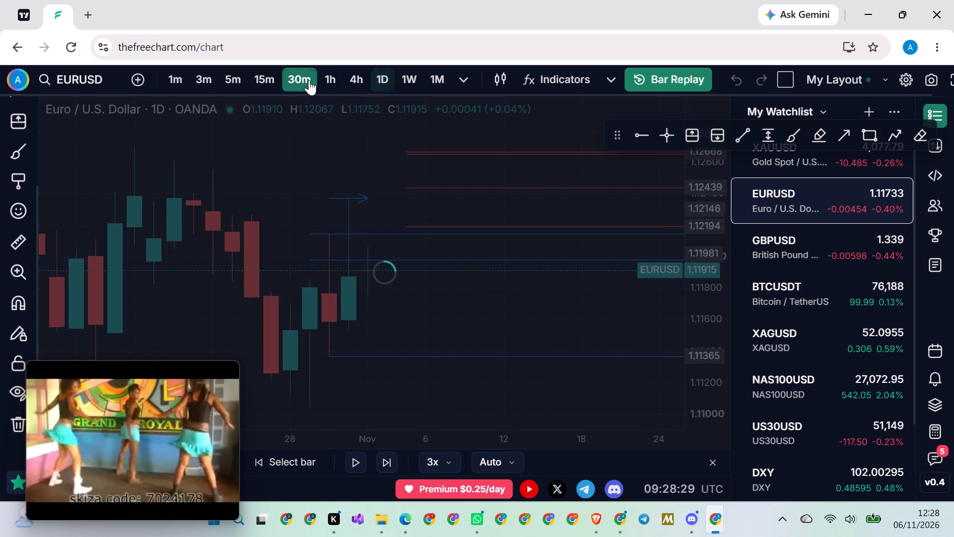
{"action": "scroll", "coordinate": [450, 305], "scroll_direction": "down", "scroll_amount": 20}
{"action": "scroll", "coordinate": [450, 305], "scroll_direction": "down", "scroll_amount": 20}
{"action": "scroll", "coordinate": [450, 305], "scroll_direction": "down", "scroll_amount": 20}
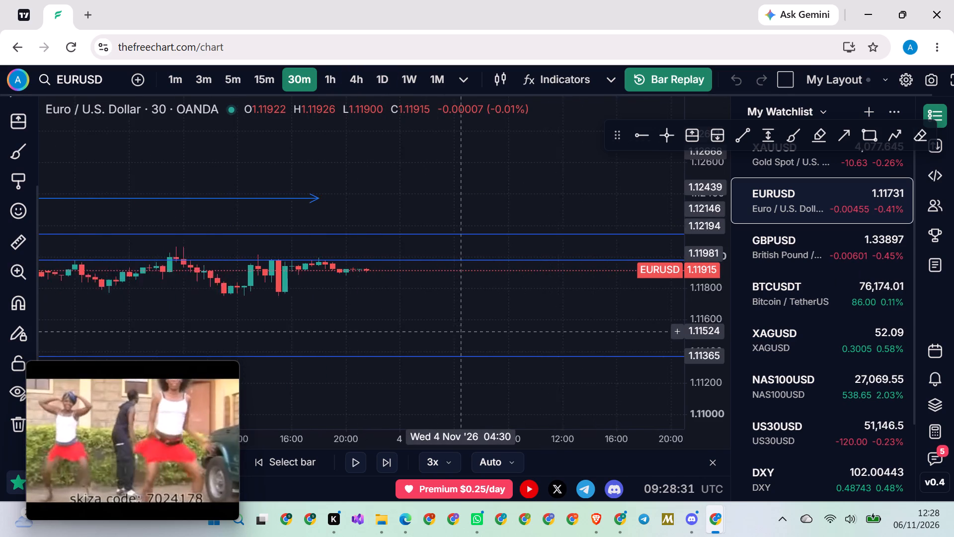
{"action": "scroll", "coordinate": [464, 331], "scroll_direction": "down", "scroll_amount": 20}
{"action": "scroll", "coordinate": [464, 331], "scroll_direction": "down", "scroll_amount": 20}
{"action": "scroll", "coordinate": [464, 331], "scroll_direction": "down", "scroll_amount": 20}
{"action": "left_click_drag", "start_coordinate": [401, 320], "coordinate": [467, 323]}
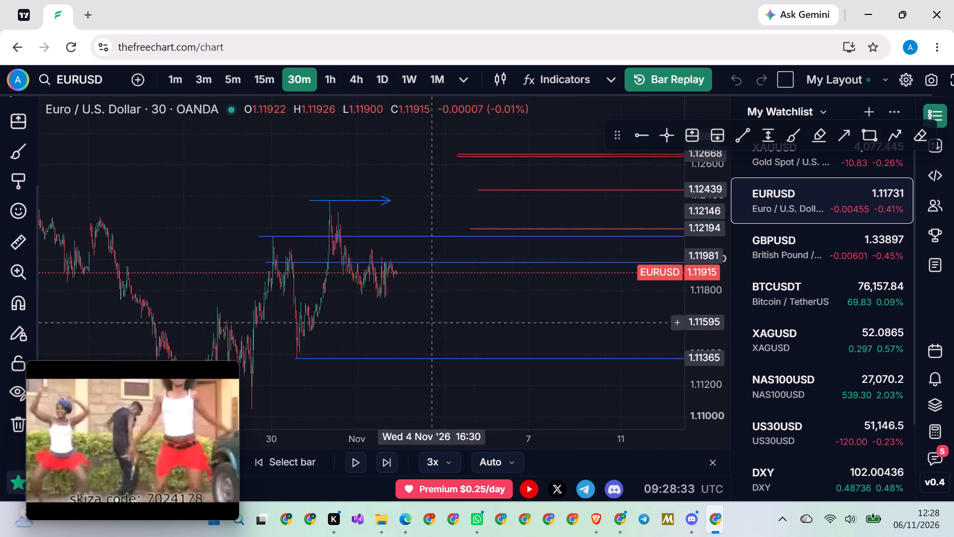
{"action": "left_click_drag", "start_coordinate": [467, 323], "coordinate": [583, 323]}
{"action": "scroll", "coordinate": [578, 320], "scroll_direction": "up", "scroll_amount": 19}
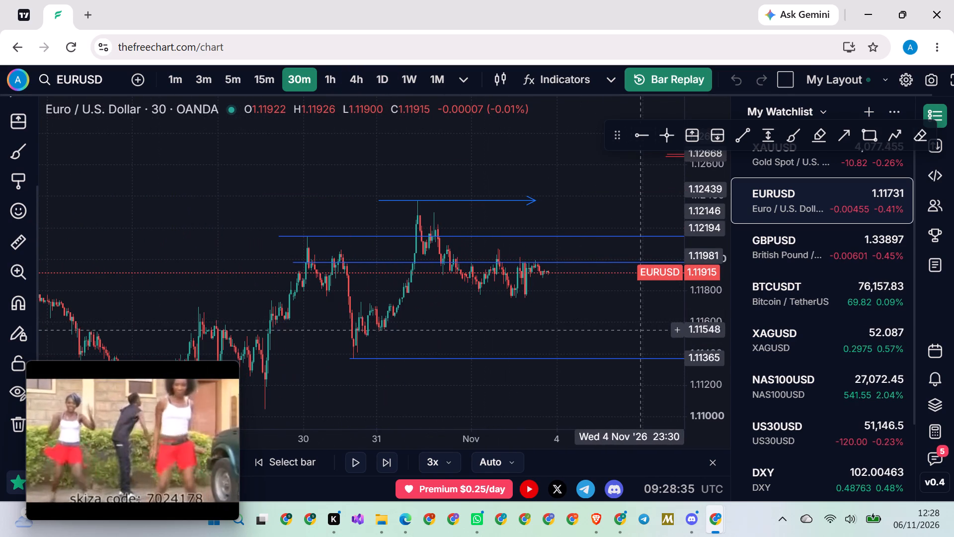
{"action": "scroll", "coordinate": [694, 321], "scroll_direction": "up", "scroll_amount": 20}
{"action": "scroll", "coordinate": [694, 321], "scroll_direction": "up", "scroll_amount": 3}
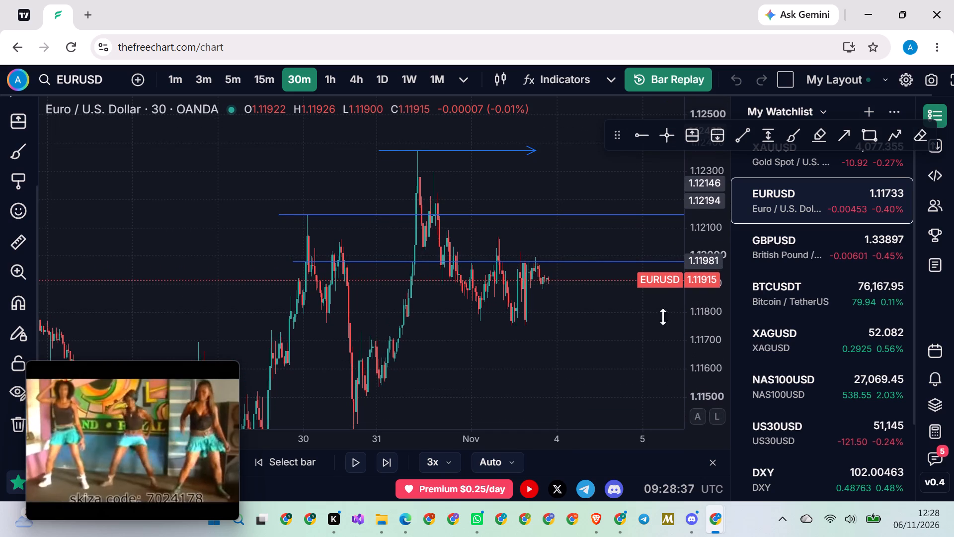
{"action": "left_click_drag", "start_coordinate": [265, 167], "coordinate": [367, 192]}
{"action": "scroll", "coordinate": [362, 190], "scroll_direction": "up", "scroll_amount": 19}
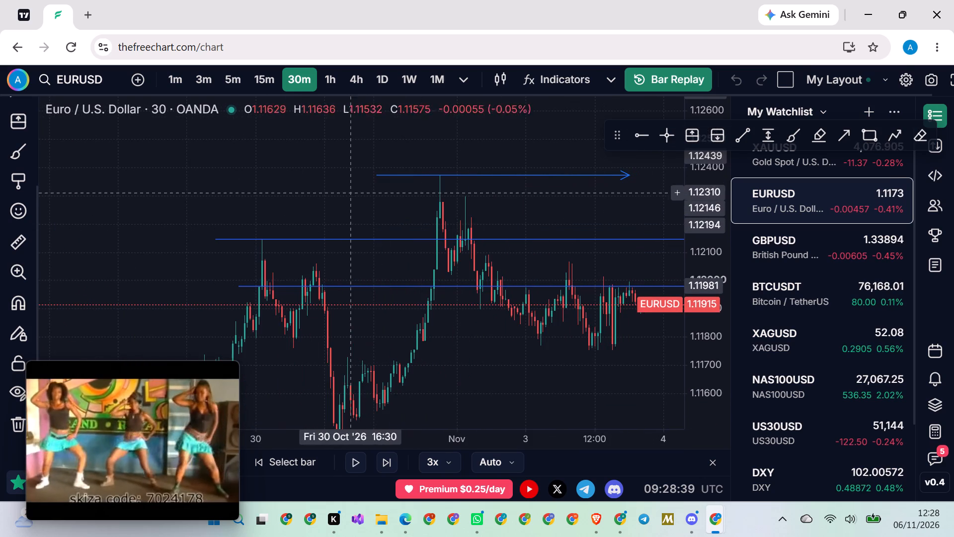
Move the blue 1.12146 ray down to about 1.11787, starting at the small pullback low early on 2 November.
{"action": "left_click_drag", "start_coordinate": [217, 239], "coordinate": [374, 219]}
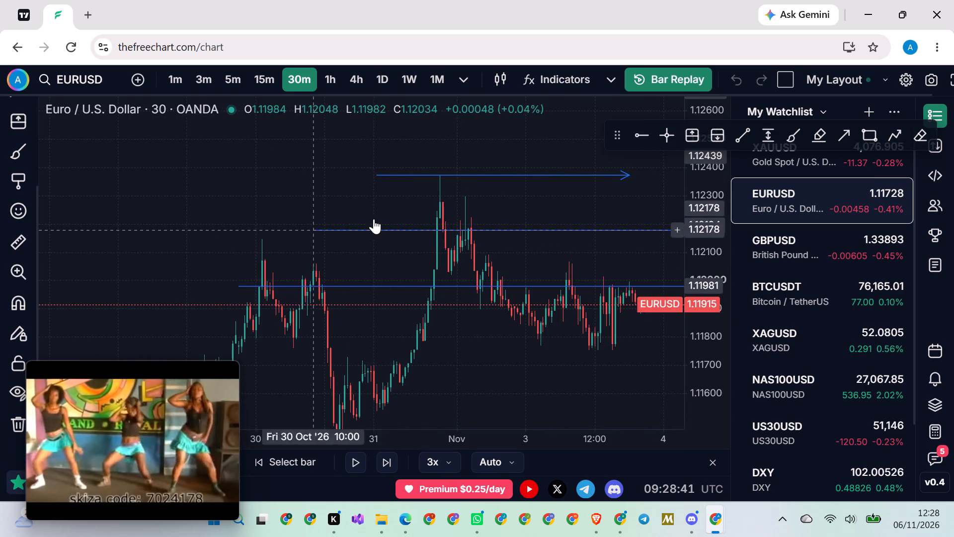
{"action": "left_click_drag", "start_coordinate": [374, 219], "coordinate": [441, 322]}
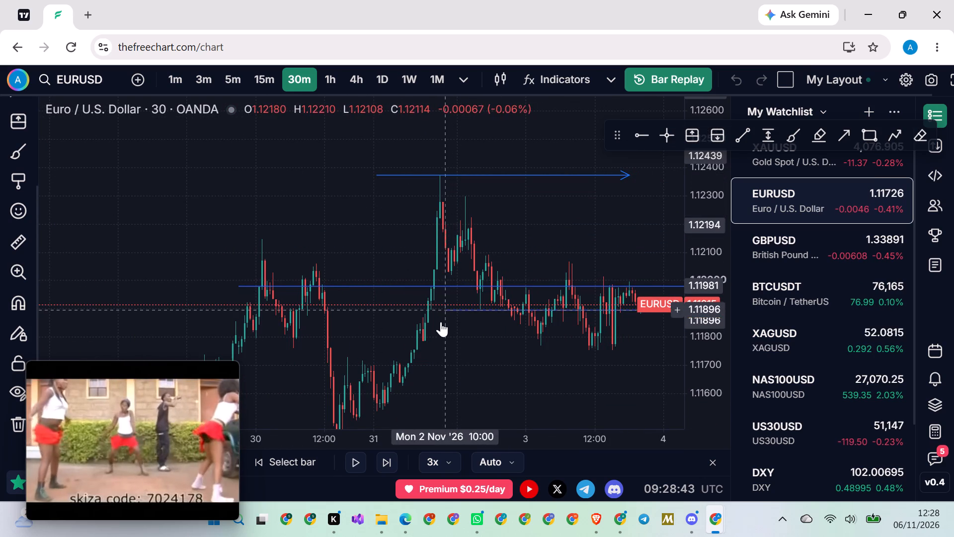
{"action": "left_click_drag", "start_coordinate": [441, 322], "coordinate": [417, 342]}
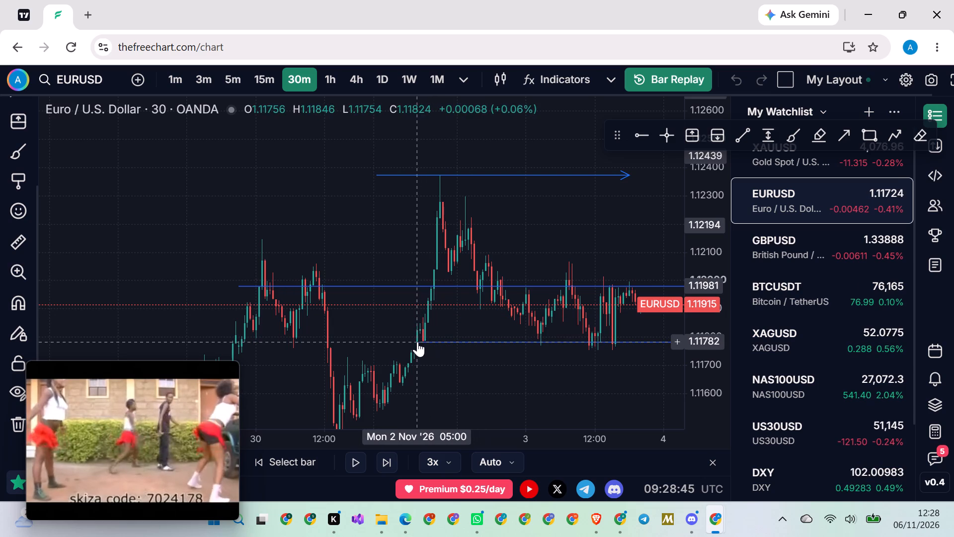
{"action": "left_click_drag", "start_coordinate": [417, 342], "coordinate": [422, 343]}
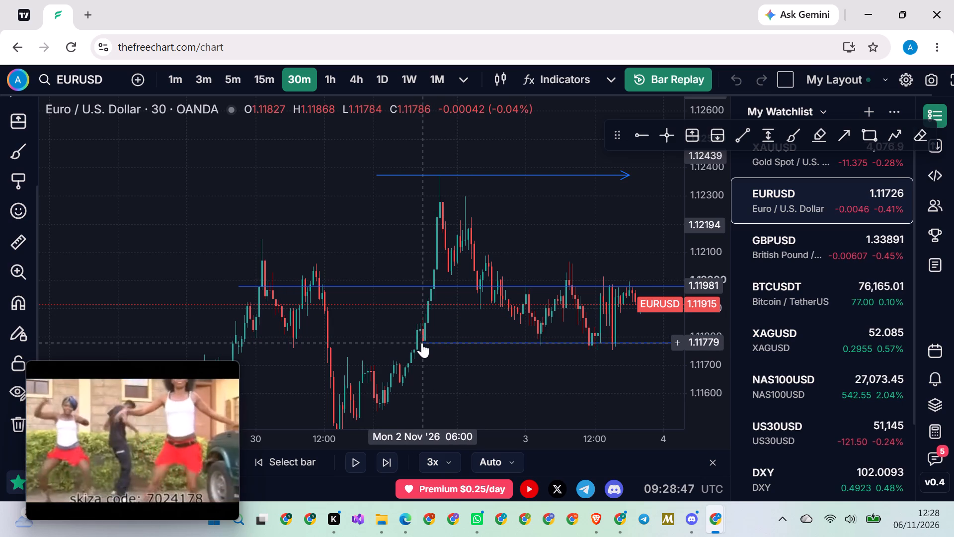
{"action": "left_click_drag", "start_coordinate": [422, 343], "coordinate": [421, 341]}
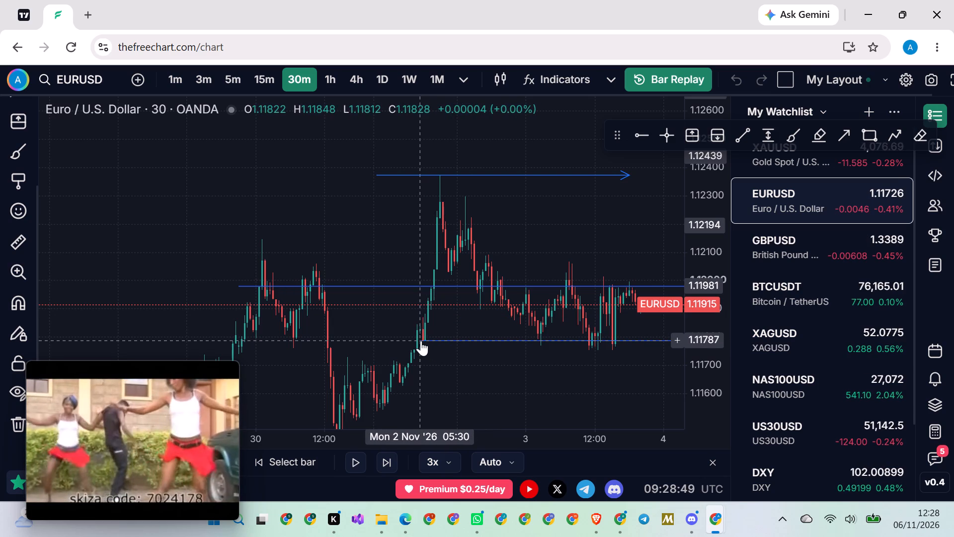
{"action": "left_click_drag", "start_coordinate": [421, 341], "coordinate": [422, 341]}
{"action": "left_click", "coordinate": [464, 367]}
Delete the blue 1.11981 ray.
{"action": "left_click_drag", "start_coordinate": [482, 371], "coordinate": [450, 362]}
{"action": "scroll", "coordinate": [456, 361], "scroll_direction": "up", "scroll_amount": 2}
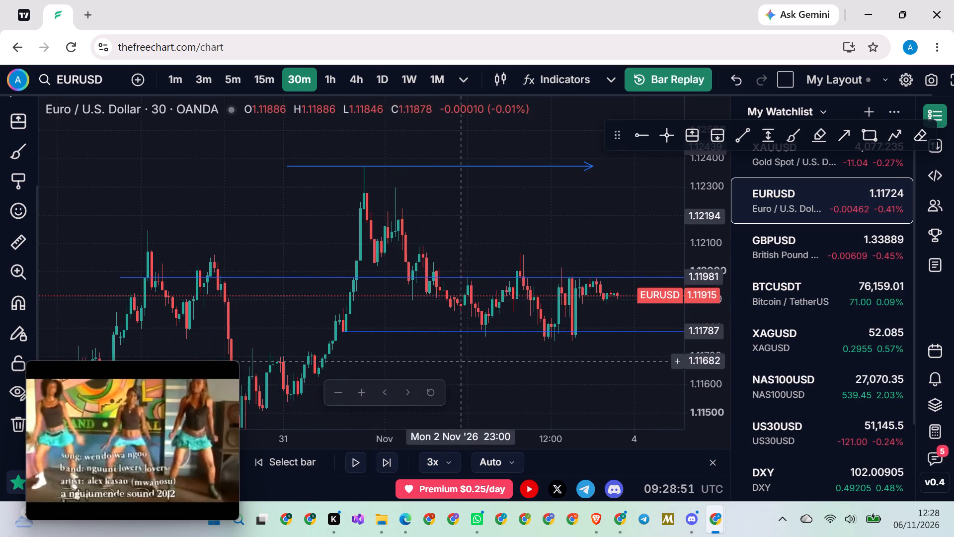
{"action": "left_click_drag", "start_coordinate": [478, 374], "coordinate": [549, 322]}
{"action": "scroll", "coordinate": [702, 314], "scroll_direction": "up", "scroll_amount": 4}
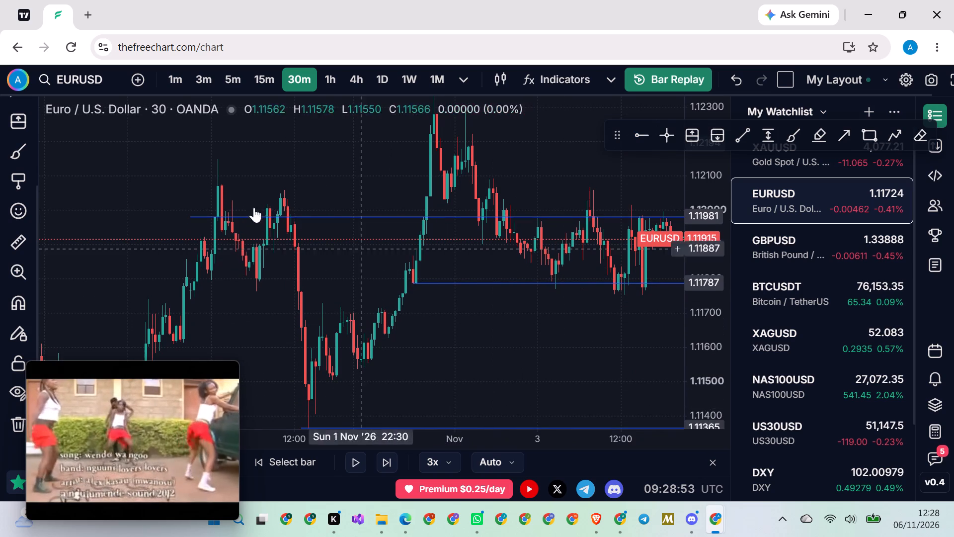
{"action": "left_click", "coordinate": [190, 216]}
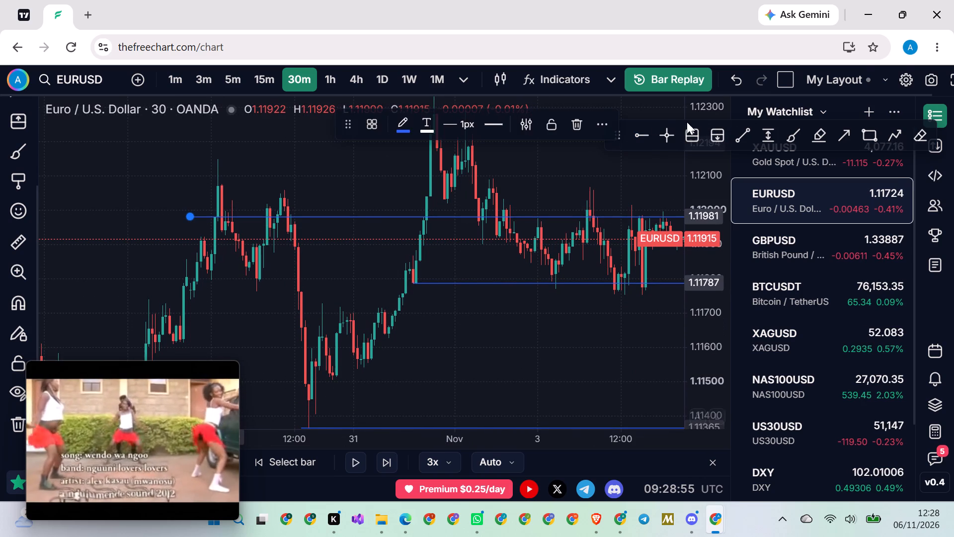
{"action": "left_click", "coordinate": [582, 126]}
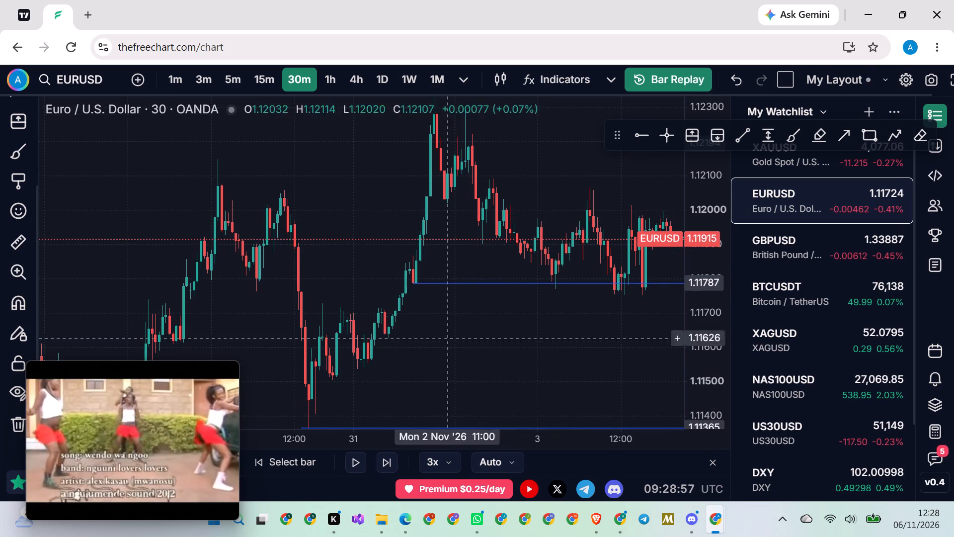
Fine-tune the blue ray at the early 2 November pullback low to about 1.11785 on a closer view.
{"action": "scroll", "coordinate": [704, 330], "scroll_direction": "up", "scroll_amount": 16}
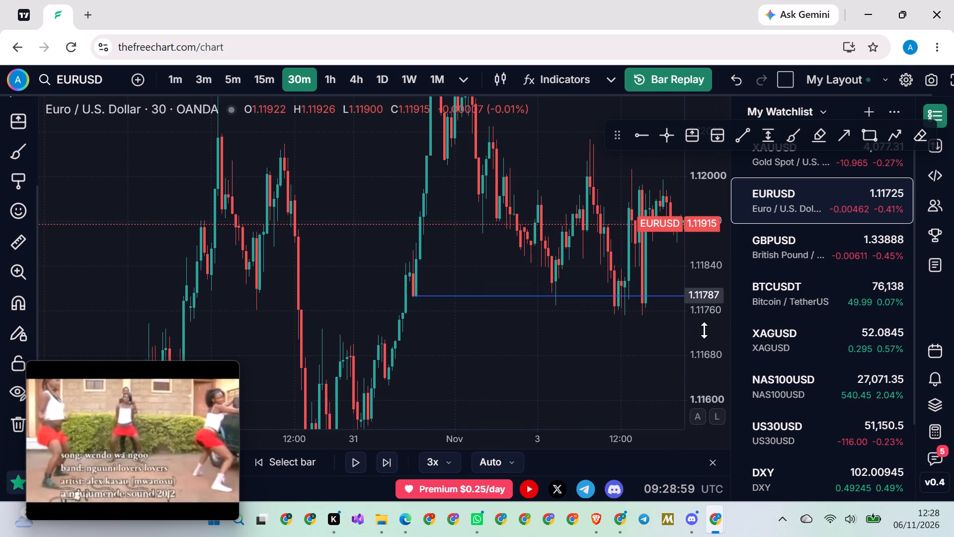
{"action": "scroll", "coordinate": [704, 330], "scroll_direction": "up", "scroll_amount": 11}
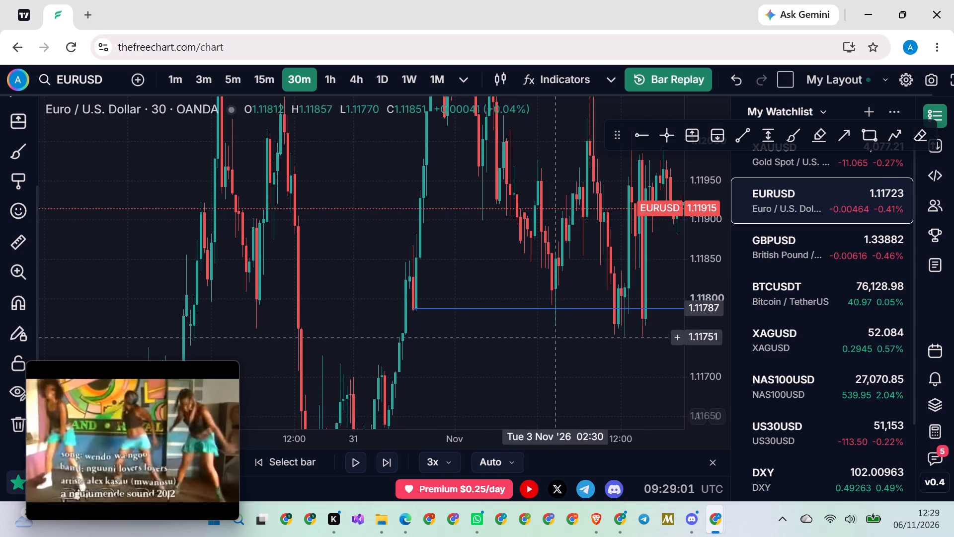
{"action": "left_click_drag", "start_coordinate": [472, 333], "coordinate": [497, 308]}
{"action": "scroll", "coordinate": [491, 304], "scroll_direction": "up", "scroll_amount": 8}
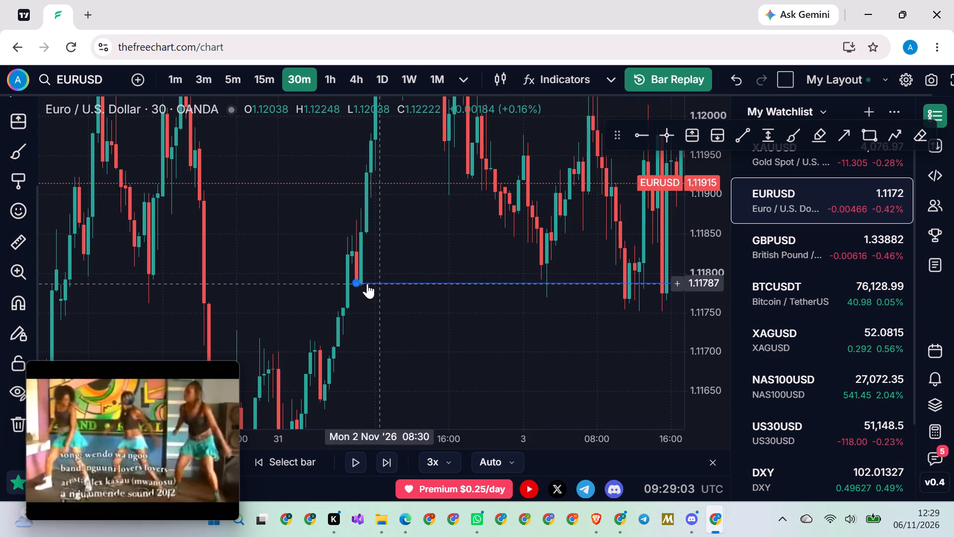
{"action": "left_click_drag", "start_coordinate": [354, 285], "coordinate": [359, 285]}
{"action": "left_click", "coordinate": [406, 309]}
Move the blue ray from the early 2 November pullback low up to about 1.12295, at the day's second swing high.
{"action": "scroll", "coordinate": [406, 309], "scroll_direction": "up", "scroll_amount": 3}
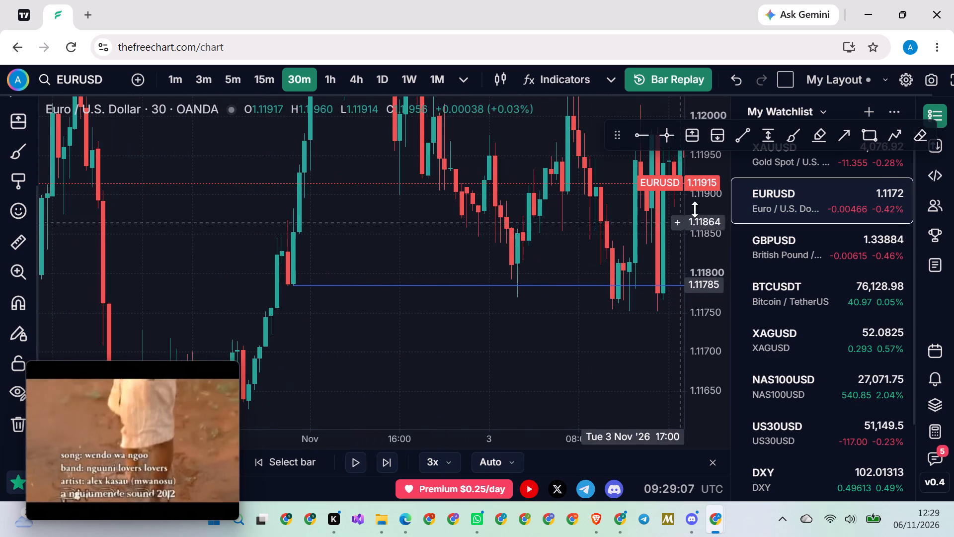
{"action": "left_click_drag", "start_coordinate": [699, 207], "coordinate": [650, 358]}
{"action": "scroll", "coordinate": [546, 329], "scroll_direction": "down", "scroll_amount": 4}
{"action": "left_click_drag", "start_coordinate": [697, 268], "coordinate": [649, 377]}
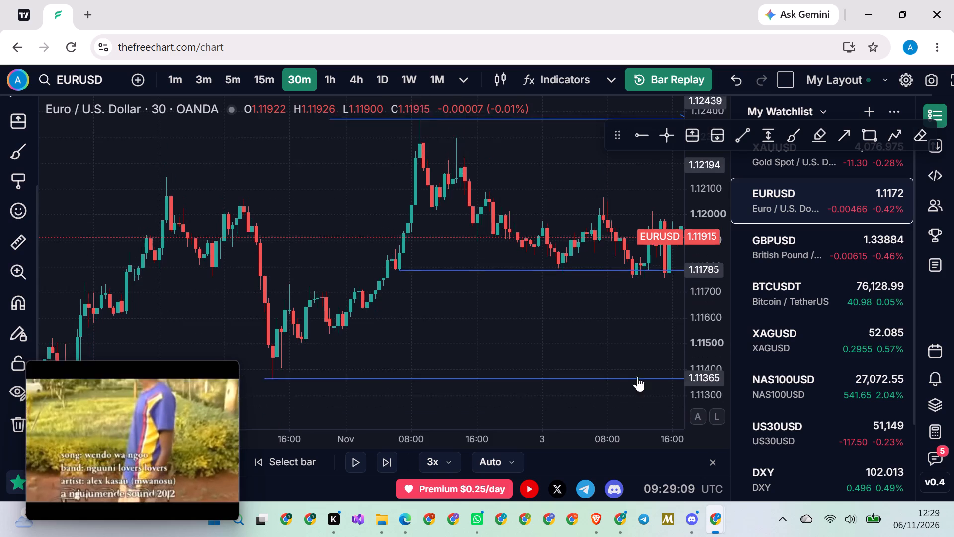
{"action": "scroll", "coordinate": [523, 345], "scroll_direction": "down", "scroll_amount": 3}
{"action": "left_click_drag", "start_coordinate": [578, 318], "coordinate": [491, 379]}
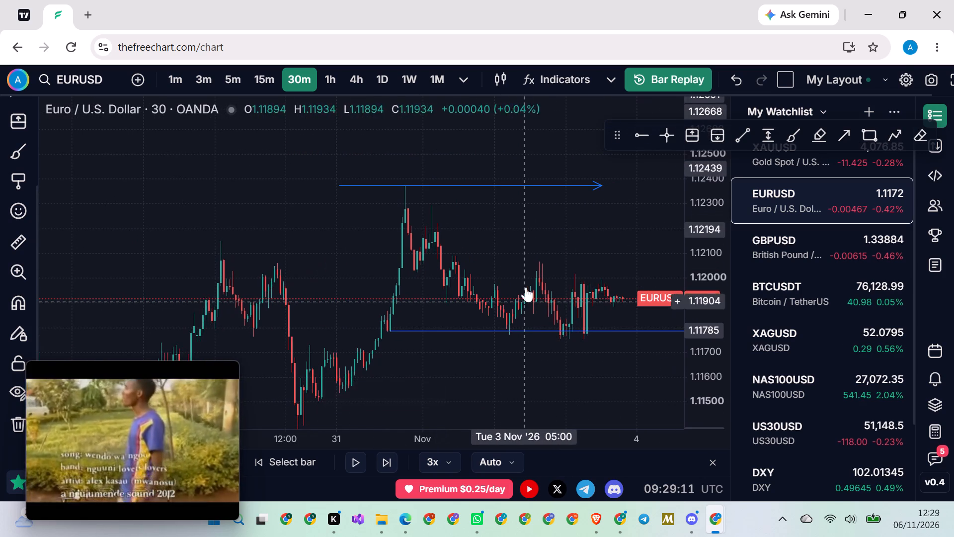
{"action": "scroll", "coordinate": [499, 227], "scroll_direction": "up", "scroll_amount": 2}
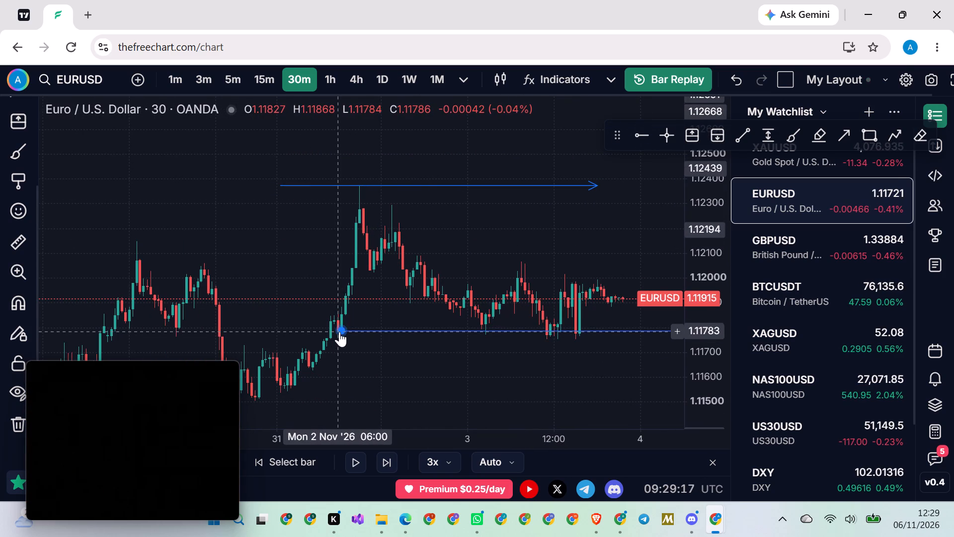
{"action": "left_click_drag", "start_coordinate": [339, 332], "coordinate": [383, 214]}
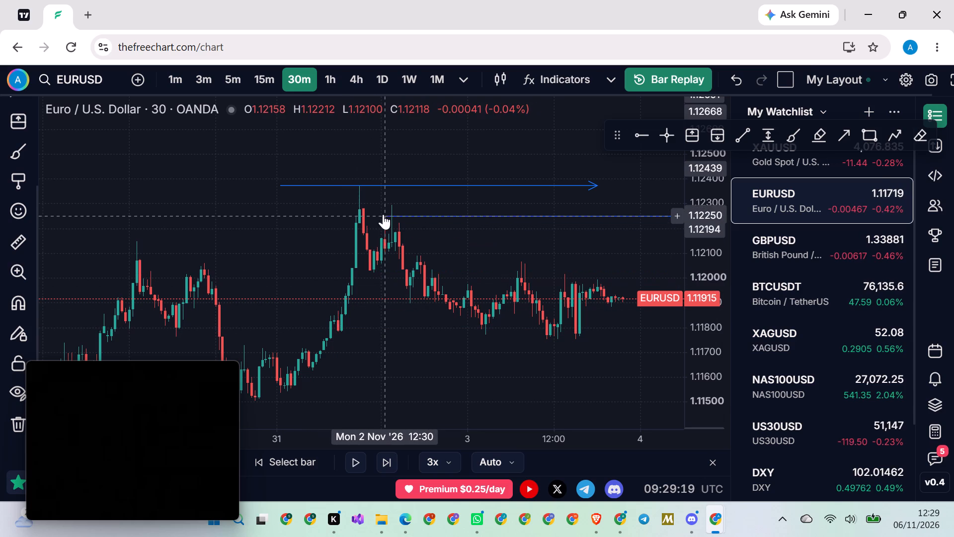
{"action": "left_click_drag", "start_coordinate": [383, 214], "coordinate": [378, 201]}
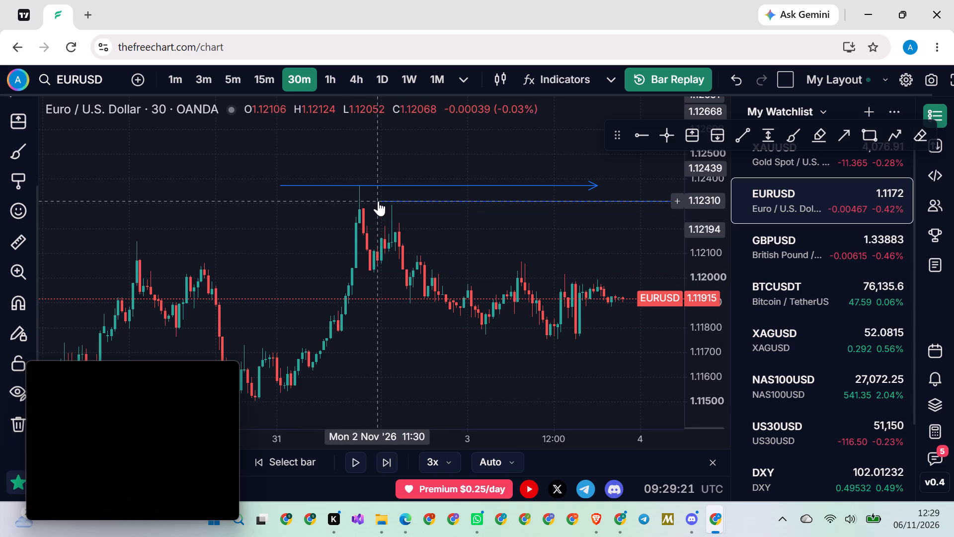
{"action": "left_click_drag", "start_coordinate": [378, 201], "coordinate": [386, 204]}
{"action": "left_click", "coordinate": [448, 223]}
Draw a horizontal ray at about 1.12036 from the pullback low between the two 2 November highs.
{"action": "left_click", "coordinate": [645, 136]}
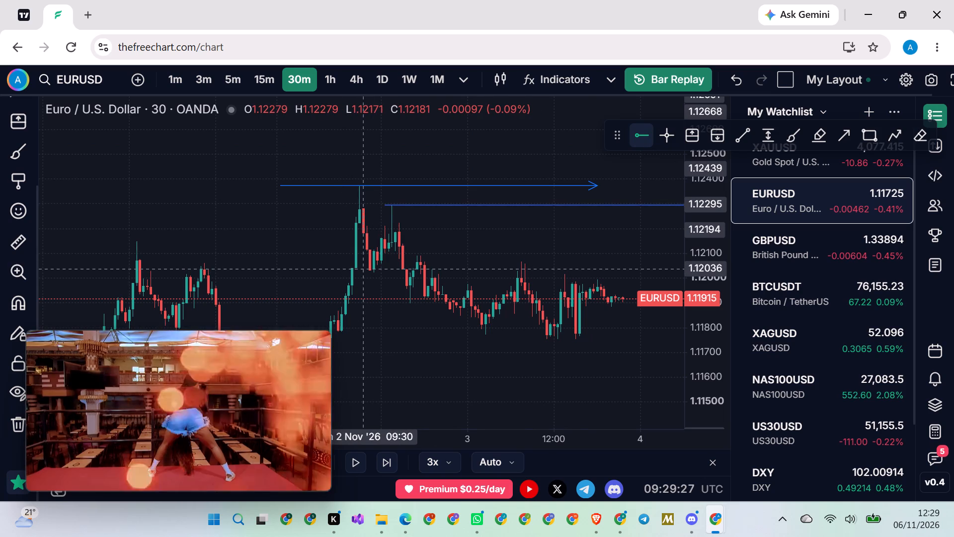
{"action": "left_click", "coordinate": [366, 269]}
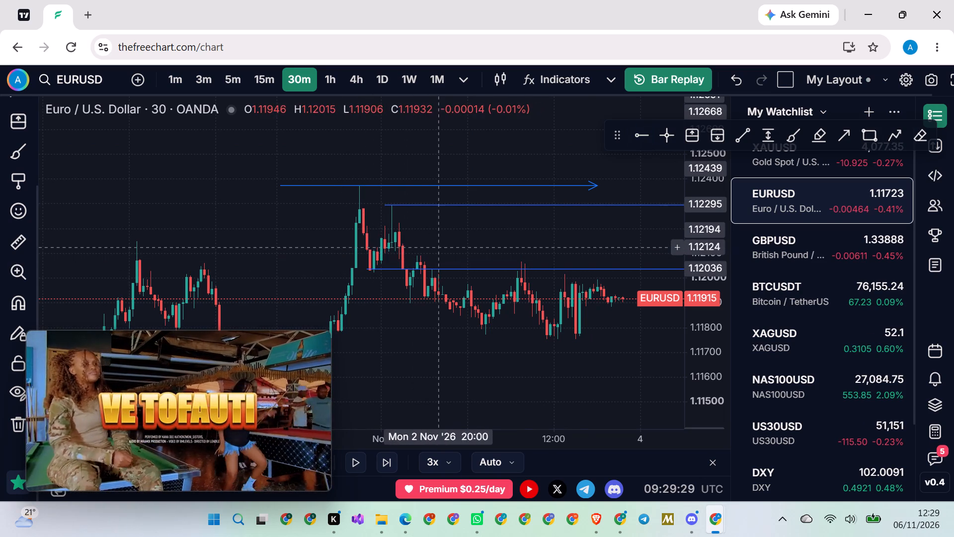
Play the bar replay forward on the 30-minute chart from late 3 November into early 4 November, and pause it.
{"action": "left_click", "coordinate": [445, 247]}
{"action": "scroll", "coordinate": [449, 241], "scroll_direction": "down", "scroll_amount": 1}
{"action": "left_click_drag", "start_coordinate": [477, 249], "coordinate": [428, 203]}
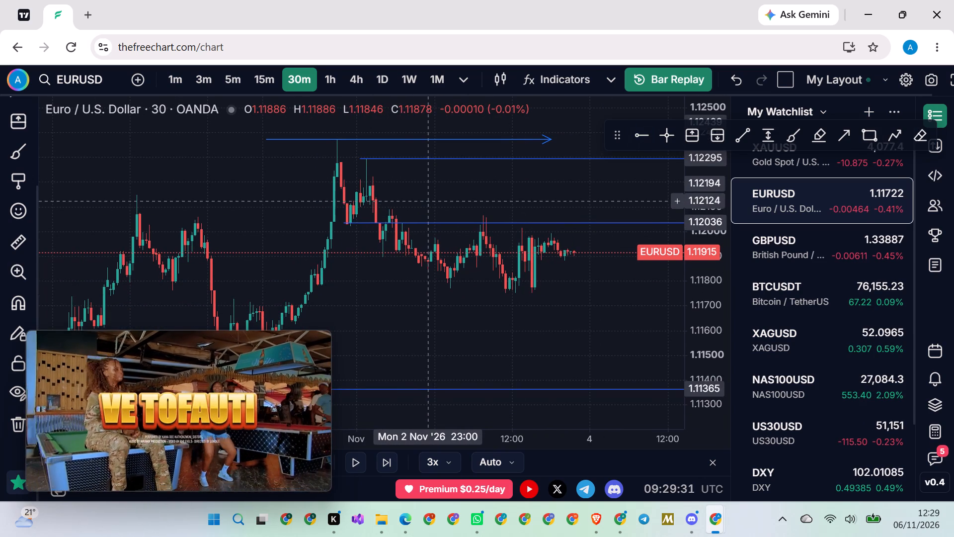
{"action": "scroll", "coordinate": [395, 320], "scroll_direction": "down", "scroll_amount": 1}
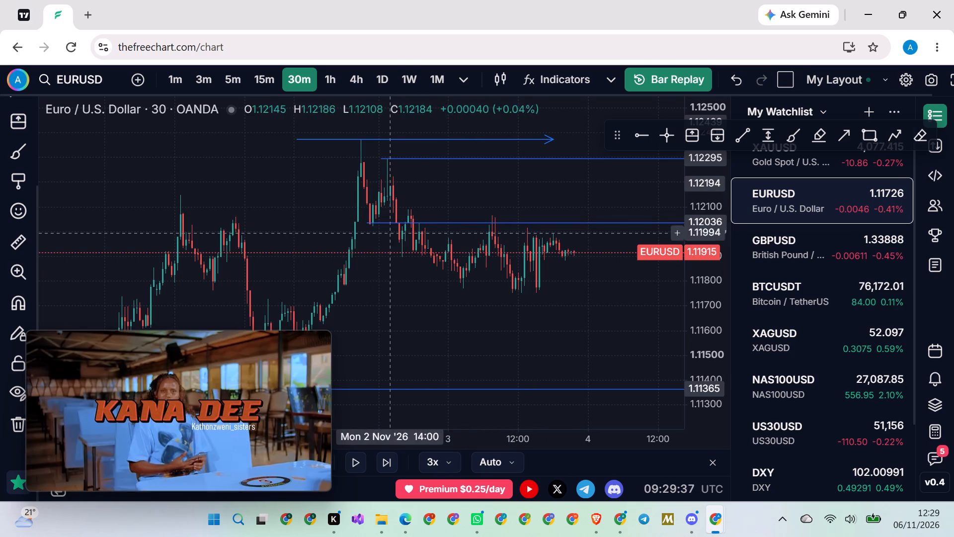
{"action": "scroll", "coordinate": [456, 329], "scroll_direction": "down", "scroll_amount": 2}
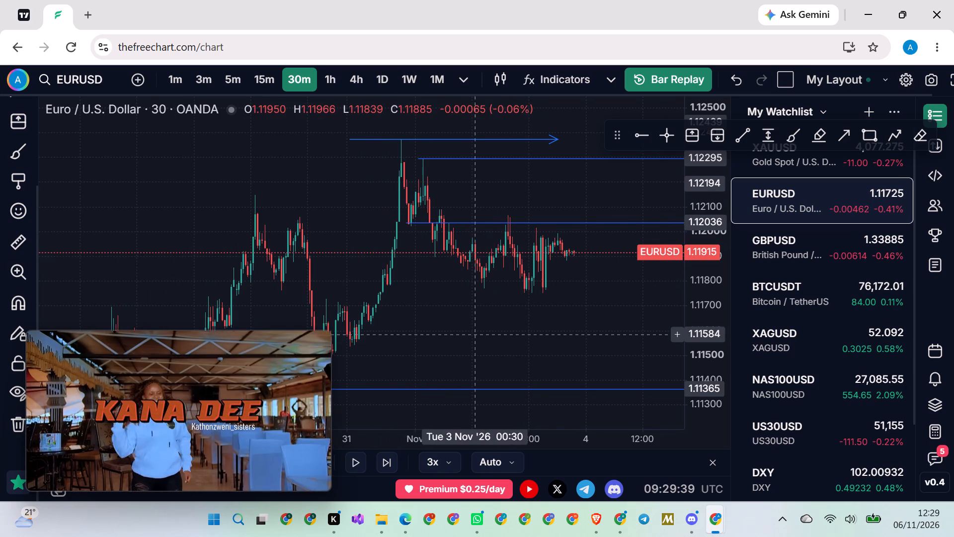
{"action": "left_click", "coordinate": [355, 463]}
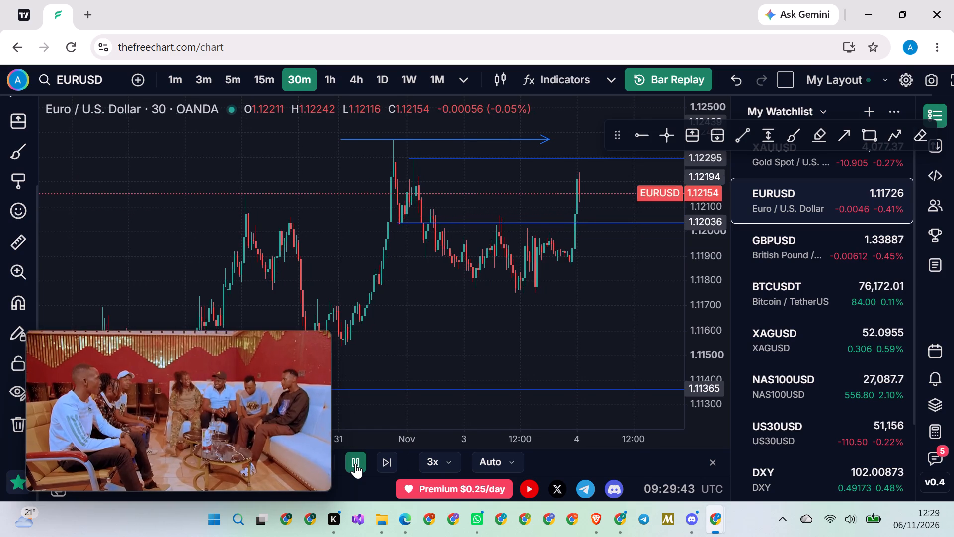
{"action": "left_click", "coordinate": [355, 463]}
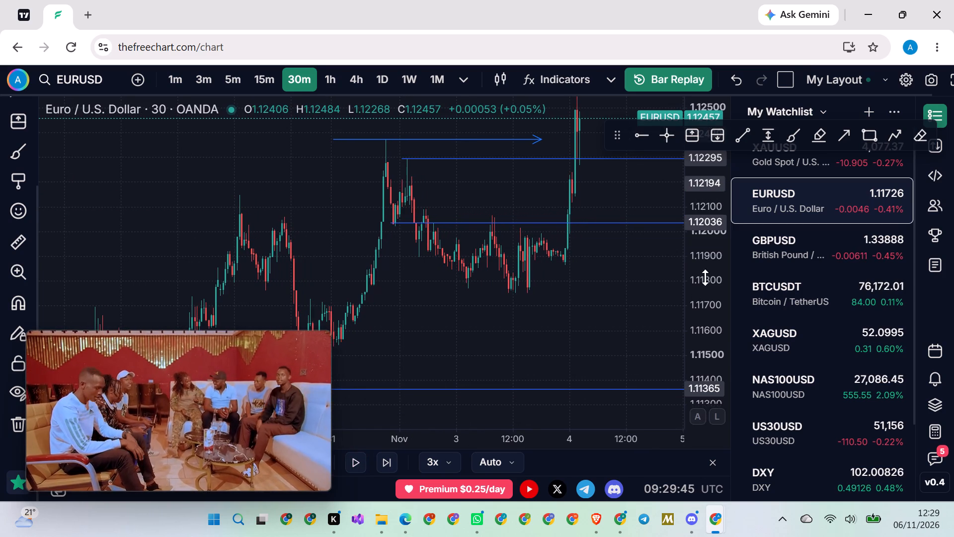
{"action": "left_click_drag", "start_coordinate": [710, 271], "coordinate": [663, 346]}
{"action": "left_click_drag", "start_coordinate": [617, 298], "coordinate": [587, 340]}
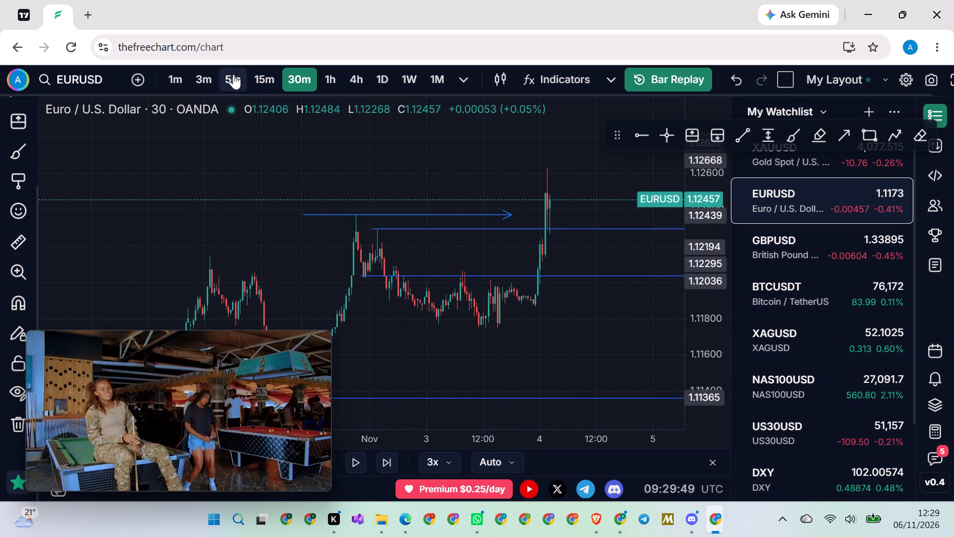
Switch the EURUSD chart to the 5-minute timeframe.
{"action": "left_click", "coordinate": [234, 76]}
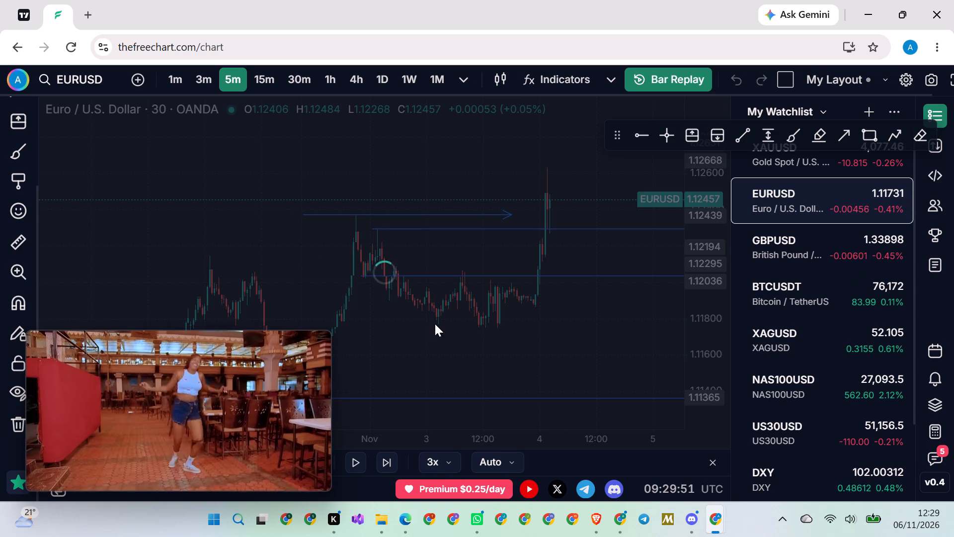
{"action": "scroll", "coordinate": [437, 326], "scroll_direction": "down", "scroll_amount": 20}
{"action": "scroll", "coordinate": [437, 326], "scroll_direction": "down", "scroll_amount": 13}
{"action": "left_click_drag", "start_coordinate": [408, 340], "coordinate": [482, 341]}
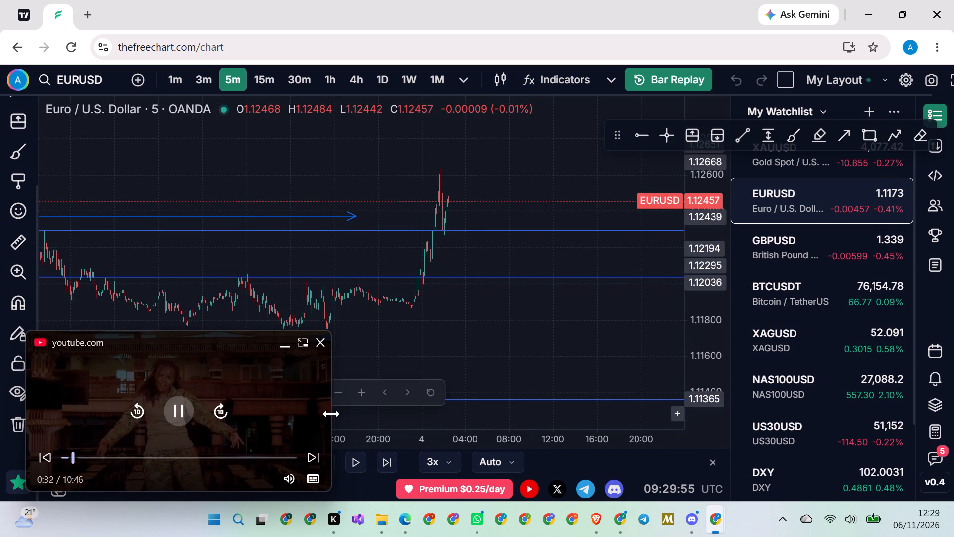
Shrink the floating YouTube video window to uncover the replay controls.
{"action": "left_click_drag", "start_coordinate": [329, 414], "coordinate": [236, 414]}
Restart the bar replay from the 3 Nov '26 23:30 bar.
{"action": "left_click", "coordinate": [288, 466]}
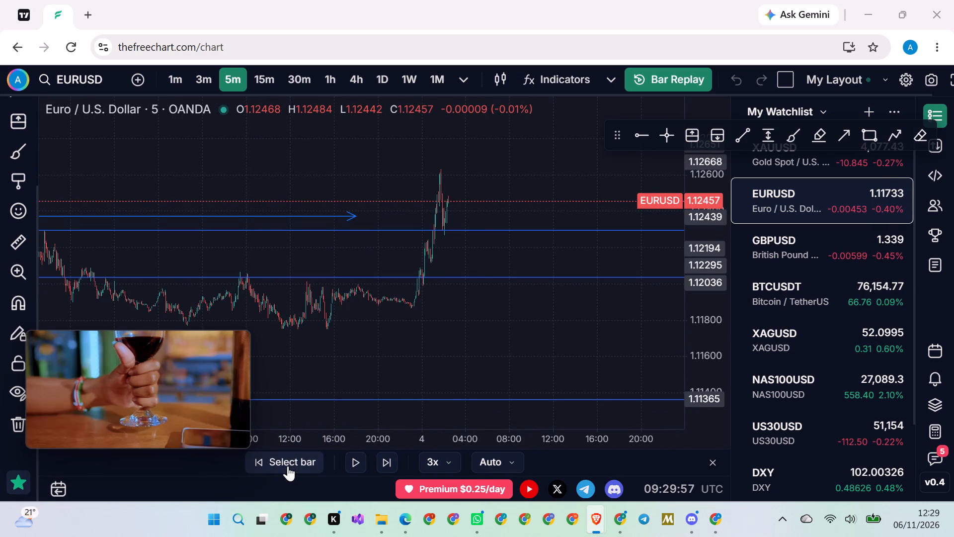
{"action": "left_click", "coordinate": [416, 325]}
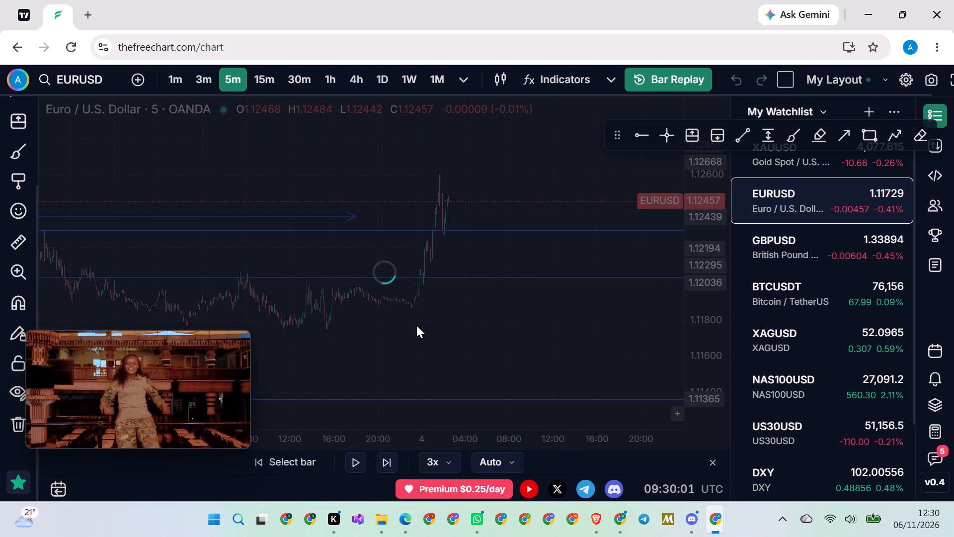
Move the blue 1.12036 ray up to about 1.12197, starting at the 2 November 12:30 swing high.
{"action": "scroll", "coordinate": [416, 325], "scroll_direction": "down", "scroll_amount": 20}
{"action": "scroll", "coordinate": [416, 325], "scroll_direction": "down", "scroll_amount": 20}
{"action": "scroll", "coordinate": [416, 325], "scroll_direction": "down", "scroll_amount": 3}
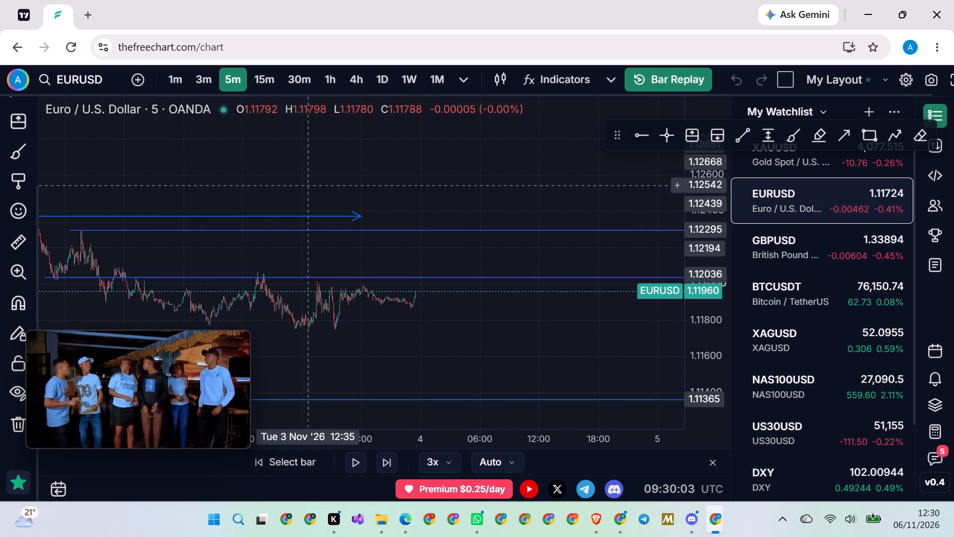
{"action": "left_click_drag", "start_coordinate": [221, 176], "coordinate": [579, 235]}
{"action": "left_click_drag", "start_coordinate": [484, 217], "coordinate": [559, 179]}
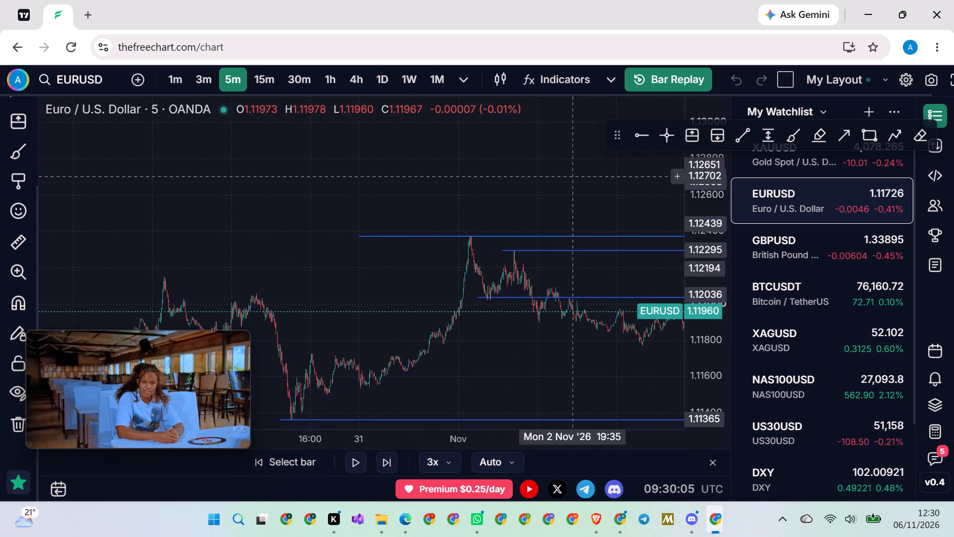
{"action": "scroll", "coordinate": [694, 245], "scroll_direction": "up", "scroll_amount": 20}
{"action": "scroll", "coordinate": [694, 245], "scroll_direction": "up", "scroll_amount": 6}
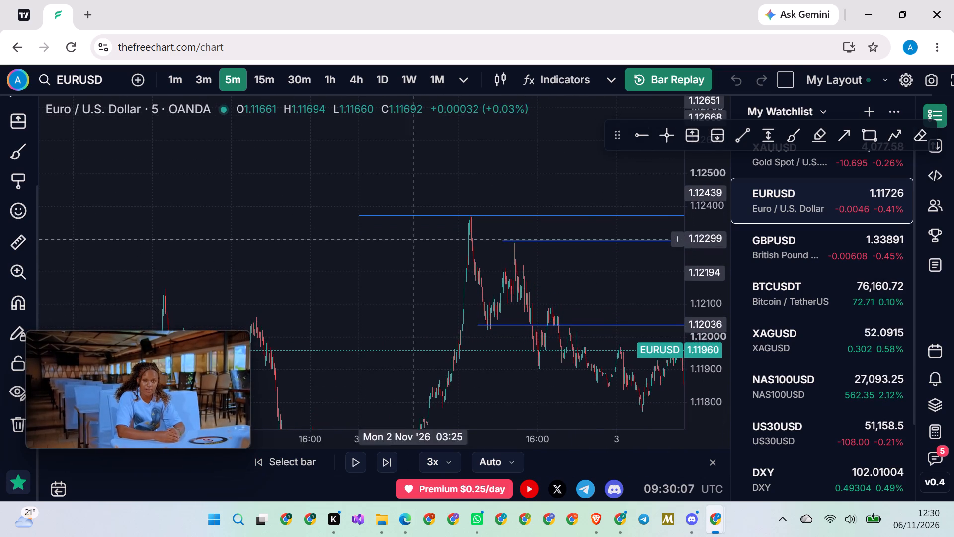
{"action": "left_click_drag", "start_coordinate": [328, 242], "coordinate": [401, 260]}
{"action": "scroll", "coordinate": [403, 260], "scroll_direction": "up", "scroll_amount": 20}
{"action": "scroll", "coordinate": [403, 260], "scroll_direction": "up", "scroll_amount": 20}
{"action": "scroll", "coordinate": [403, 260], "scroll_direction": "up", "scroll_amount": 6}
{"action": "left_click_drag", "start_coordinate": [468, 288], "coordinate": [605, 278]}
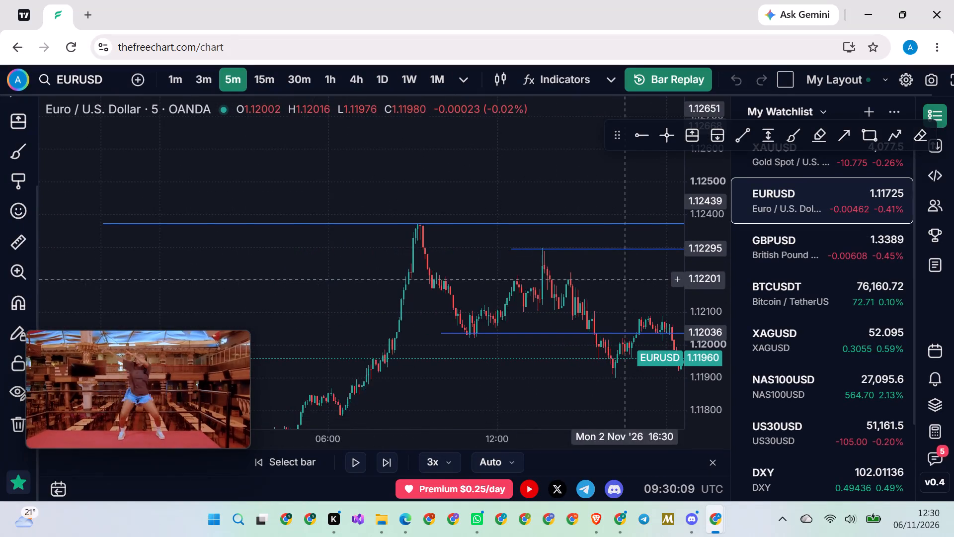
{"action": "scroll", "coordinate": [606, 287], "scroll_direction": "up", "scroll_amount": 5}
{"action": "scroll", "coordinate": [701, 284], "scroll_direction": "up", "scroll_amount": 12}
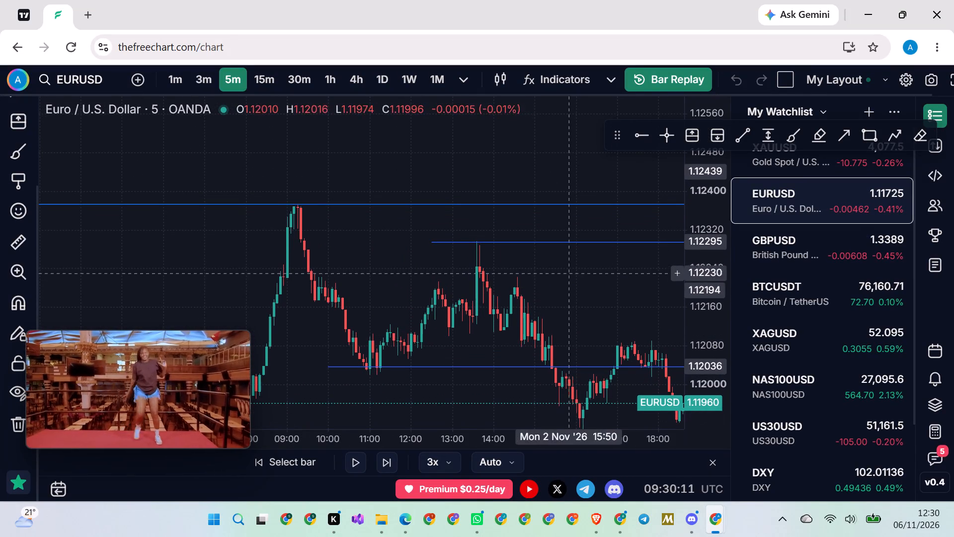
{"action": "left_click_drag", "start_coordinate": [576, 297], "coordinate": [604, 259]}
{"action": "left_click_drag", "start_coordinate": [357, 329], "coordinate": [375, 317]}
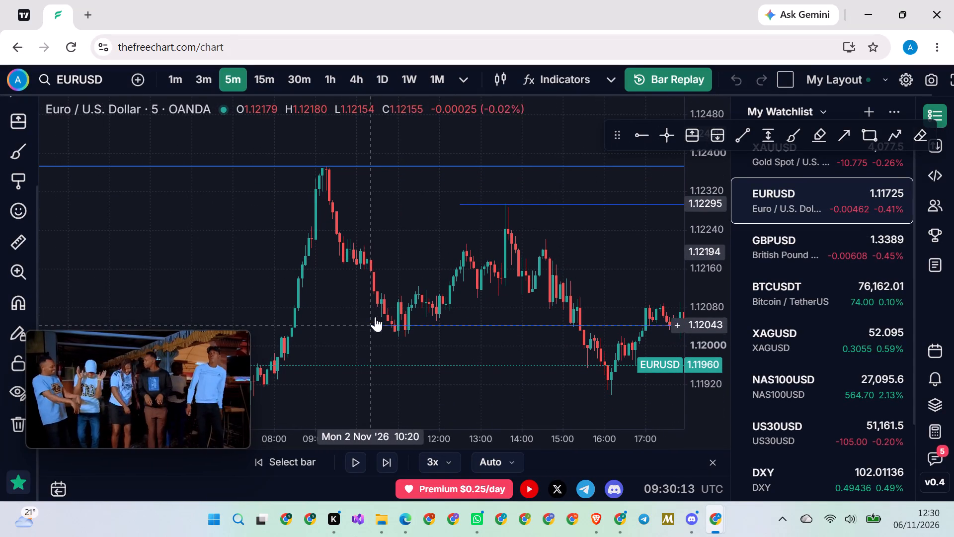
{"action": "left_click_drag", "start_coordinate": [375, 317], "coordinate": [344, 244]}
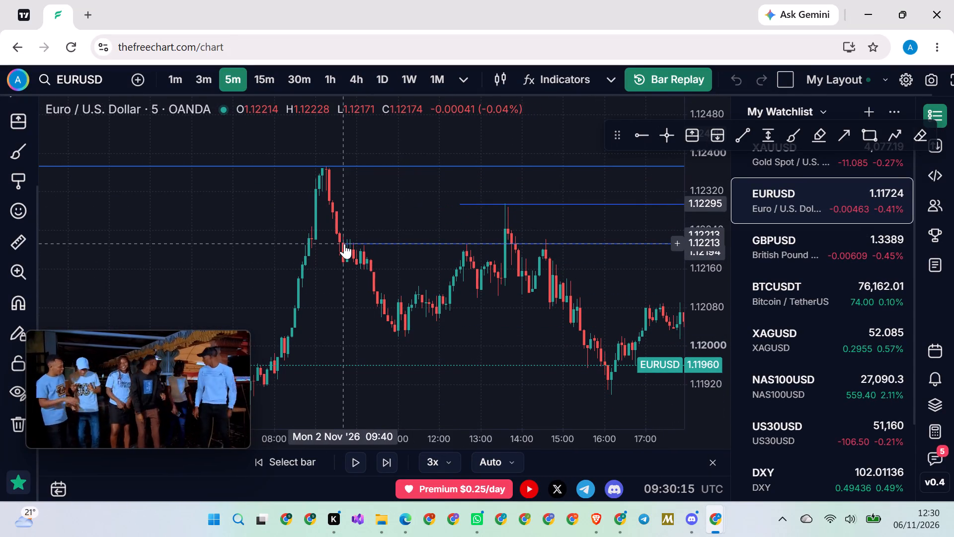
{"action": "left_click_drag", "start_coordinate": [344, 244], "coordinate": [431, 253]}
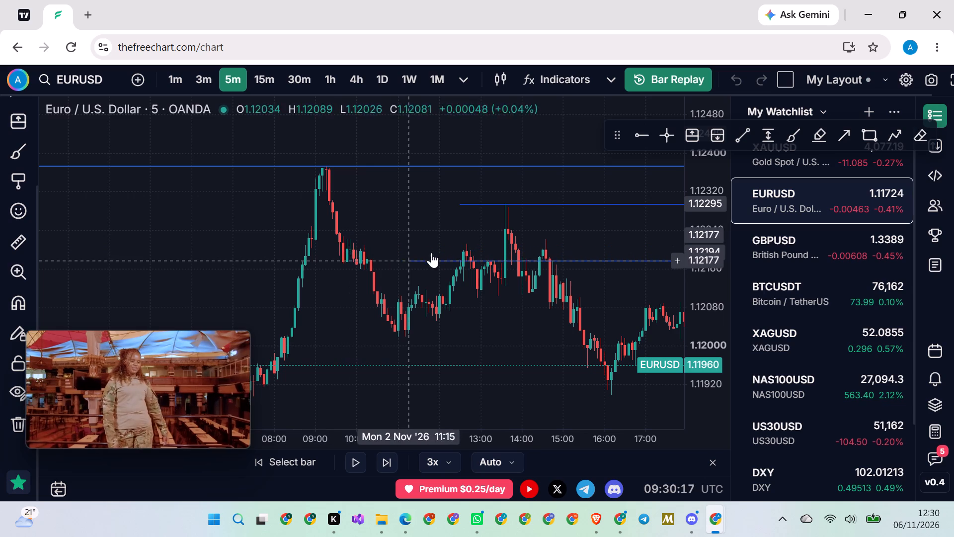
{"action": "left_click_drag", "start_coordinate": [431, 253], "coordinate": [461, 251]}
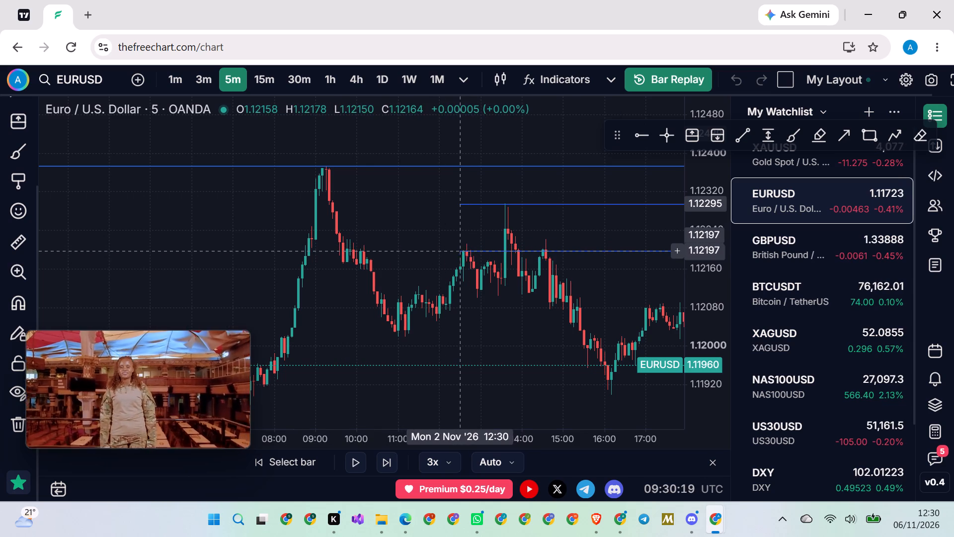
{"action": "left_click", "coordinate": [430, 231]}
Change the colour of the ray at about 1.12197 to red.
{"action": "left_click_drag", "start_coordinate": [430, 229], "coordinate": [372, 220]}
{"action": "left_click_drag", "start_coordinate": [355, 220], "coordinate": [317, 220]}
{"action": "scroll", "coordinate": [315, 220], "scroll_direction": "down", "scroll_amount": 6}
{"action": "scroll", "coordinate": [571, 267], "scroll_direction": "down", "scroll_amount": 1}
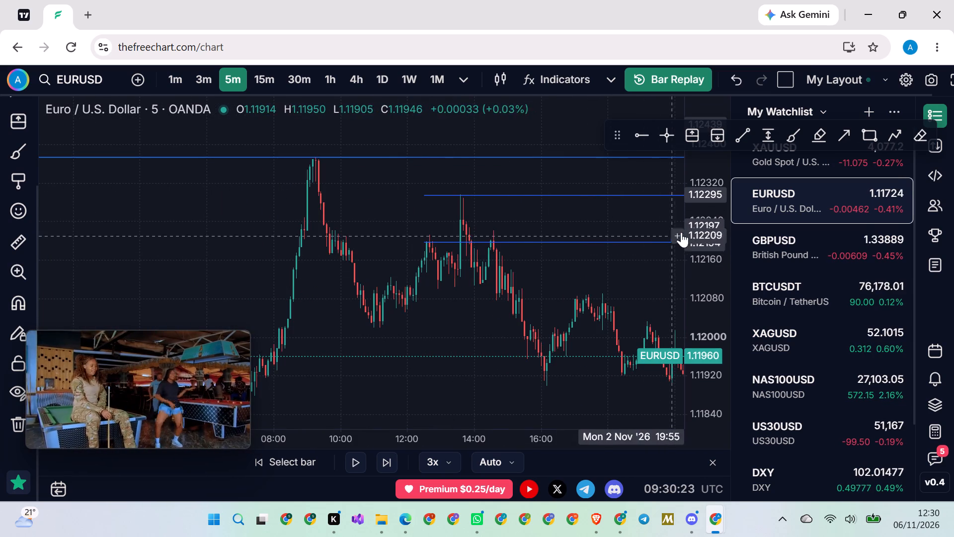
{"action": "left_click_drag", "start_coordinate": [696, 234], "coordinate": [649, 319]}
{"action": "left_click", "coordinate": [429, 253]}
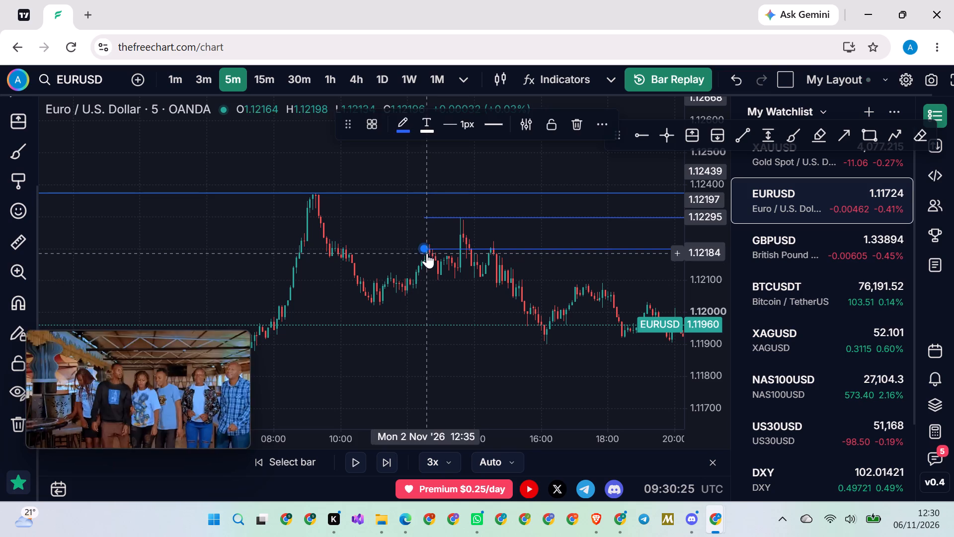
{"action": "left_click", "coordinate": [395, 130]}
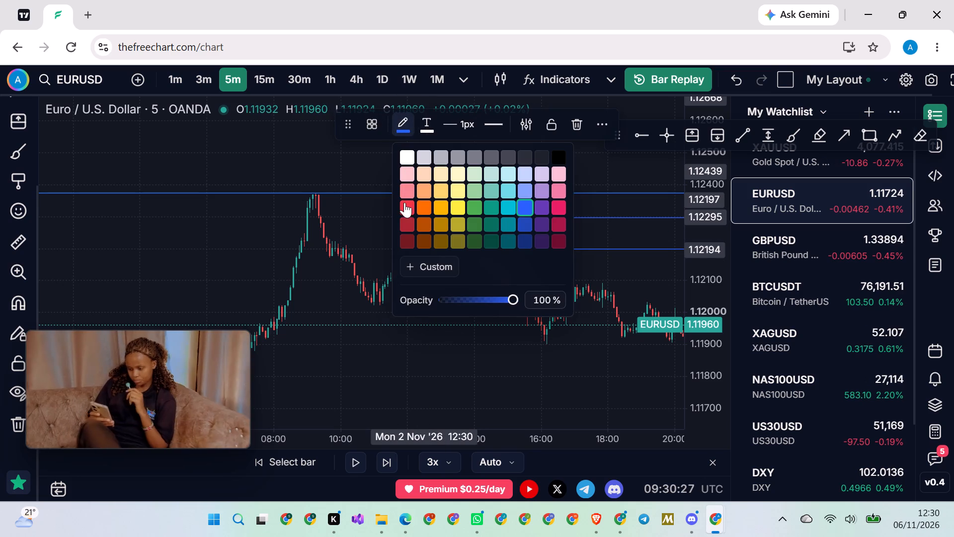
{"action": "left_click", "coordinate": [404, 205]}
{"action": "left_click", "coordinate": [370, 227]}
Play the bar replay forward on the 5-minute chart from 3 November 23:30 into early 4 November, pause it, and inspect the latest candles.
{"action": "scroll", "coordinate": [370, 227], "scroll_direction": "down", "scroll_amount": 20}
{"action": "scroll", "coordinate": [370, 227], "scroll_direction": "down", "scroll_amount": 17}
{"action": "scroll", "coordinate": [371, 226], "scroll_direction": "up", "scroll_amount": 13}
{"action": "scroll", "coordinate": [375, 226], "scroll_direction": "down", "scroll_amount": 1}
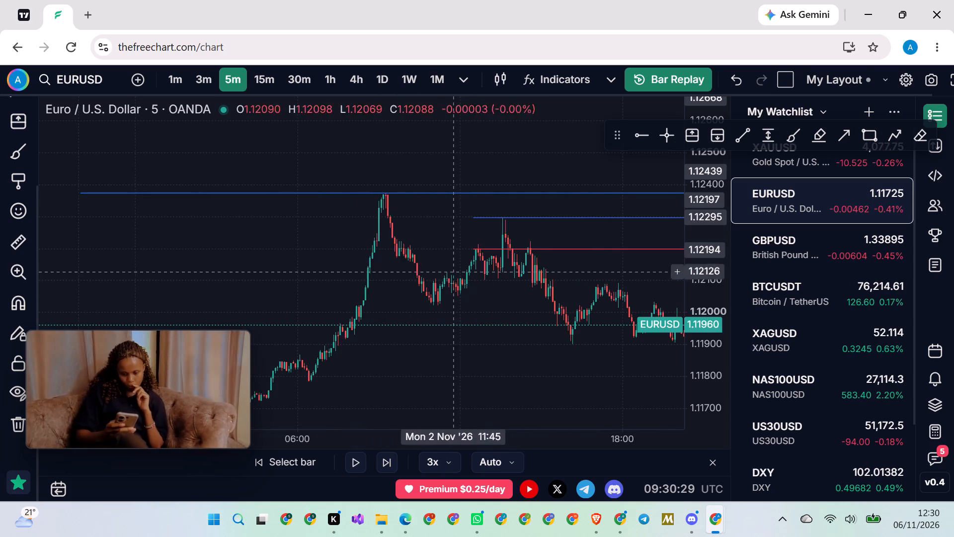
{"action": "scroll", "coordinate": [486, 369], "scroll_direction": "down", "scroll_amount": 1}
{"action": "left_click_drag", "start_coordinate": [534, 362], "coordinate": [249, 292]}
{"action": "scroll", "coordinate": [247, 290], "scroll_direction": "down", "scroll_amount": 11}
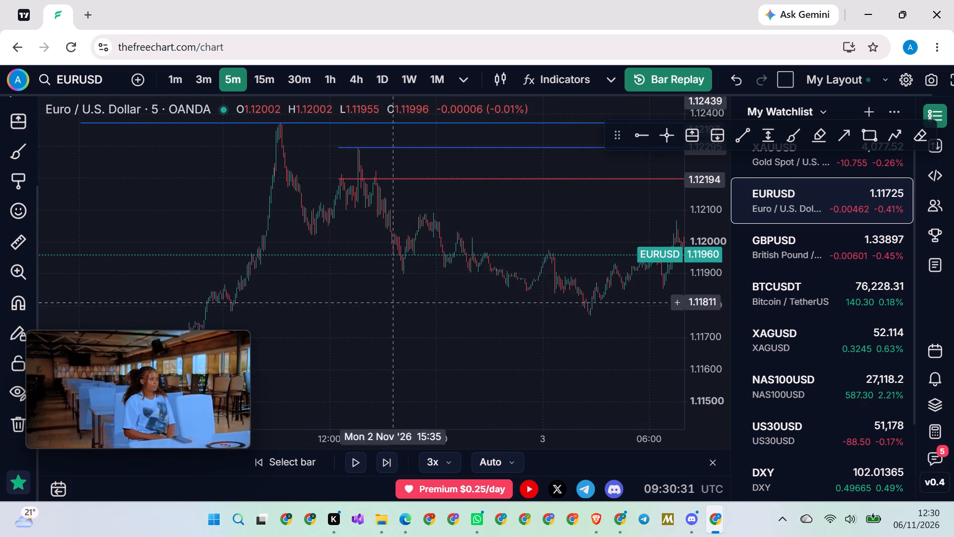
{"action": "scroll", "coordinate": [421, 312], "scroll_direction": "down", "scroll_amount": 6}
{"action": "left_click_drag", "start_coordinate": [539, 323], "coordinate": [385, 325]}
{"action": "scroll", "coordinate": [384, 323], "scroll_direction": "down", "scroll_amount": 4}
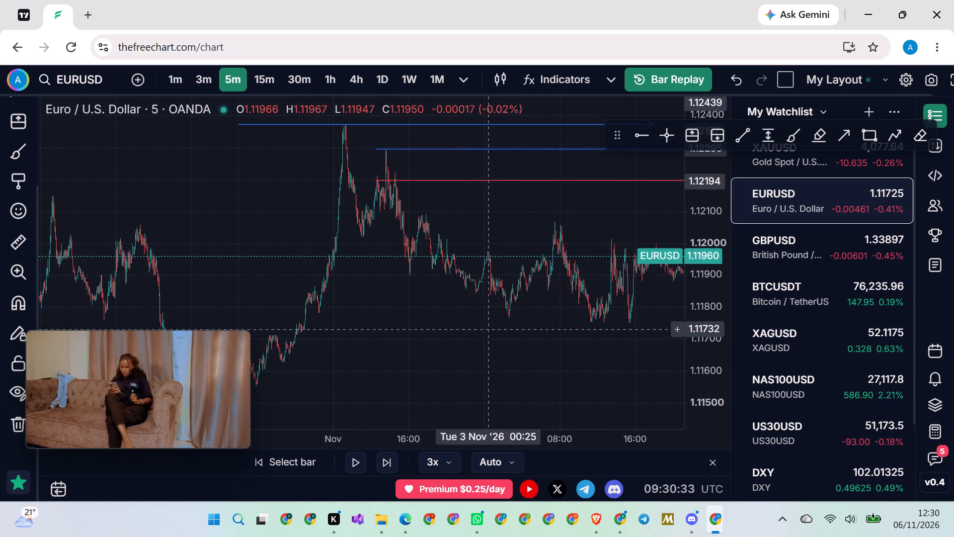
{"action": "left_click_drag", "start_coordinate": [538, 330], "coordinate": [304, 325]}
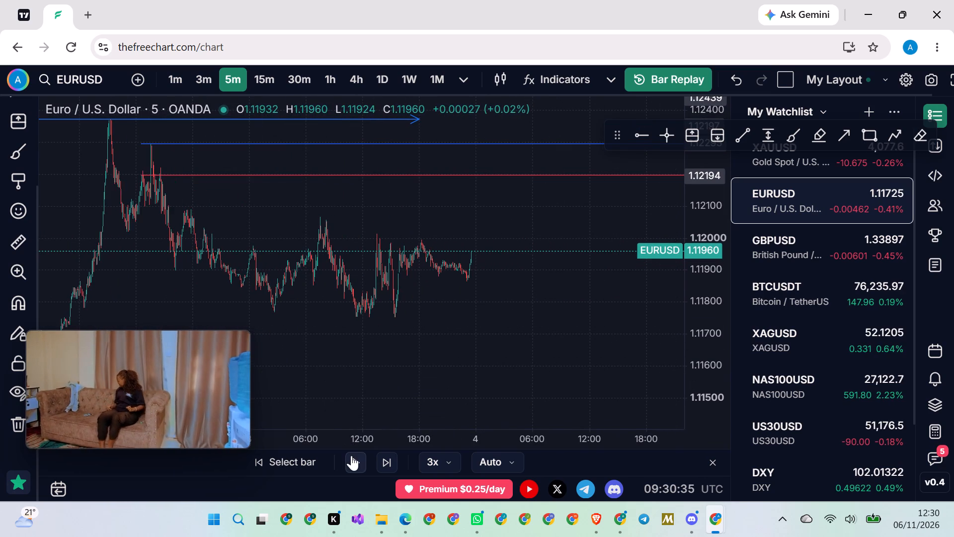
{"action": "left_click", "coordinate": [351, 461]}
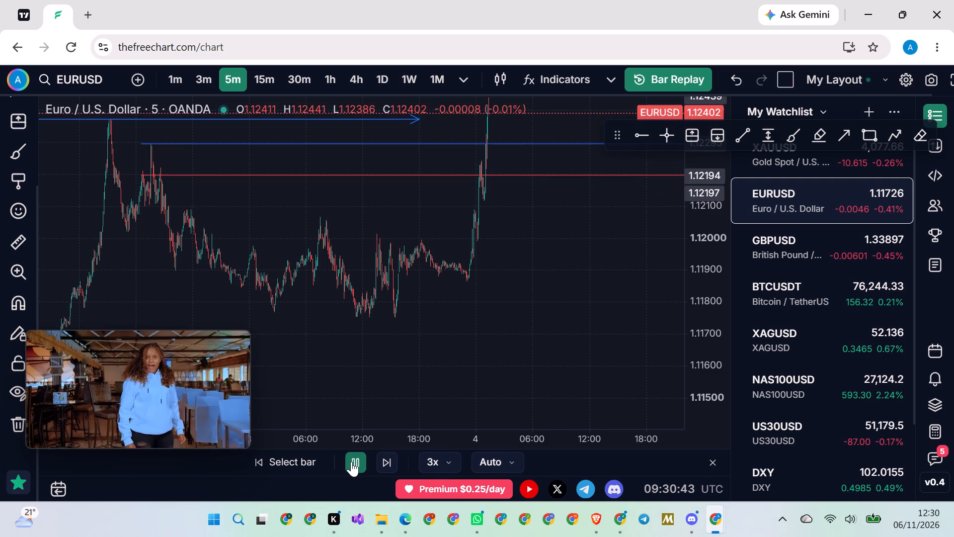
{"action": "left_click", "coordinate": [351, 461]}
{"action": "left_click_drag", "start_coordinate": [526, 234], "coordinate": [618, 320]}
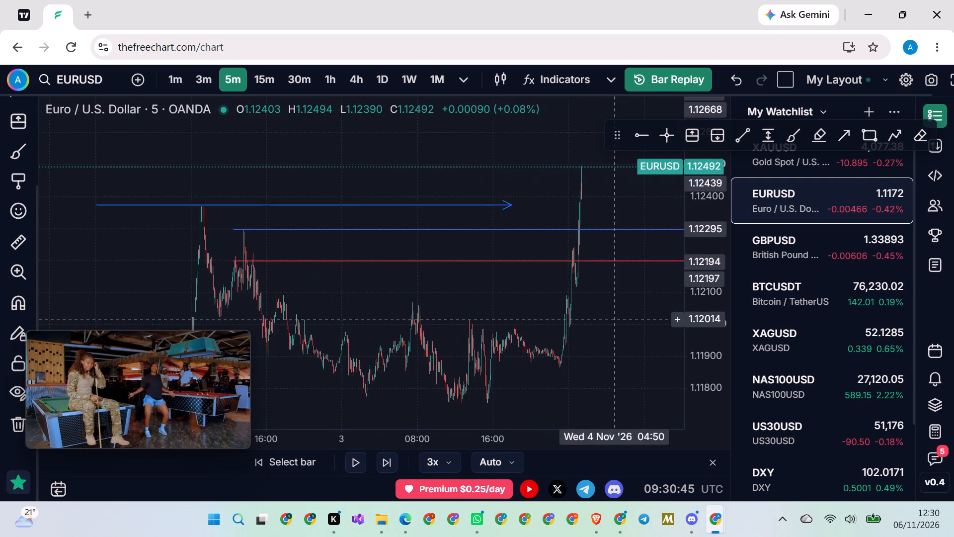
{"action": "scroll", "coordinate": [560, 316], "scroll_direction": "up", "scroll_amount": 20}
{"action": "scroll", "coordinate": [560, 316], "scroll_direction": "up", "scroll_amount": 1}
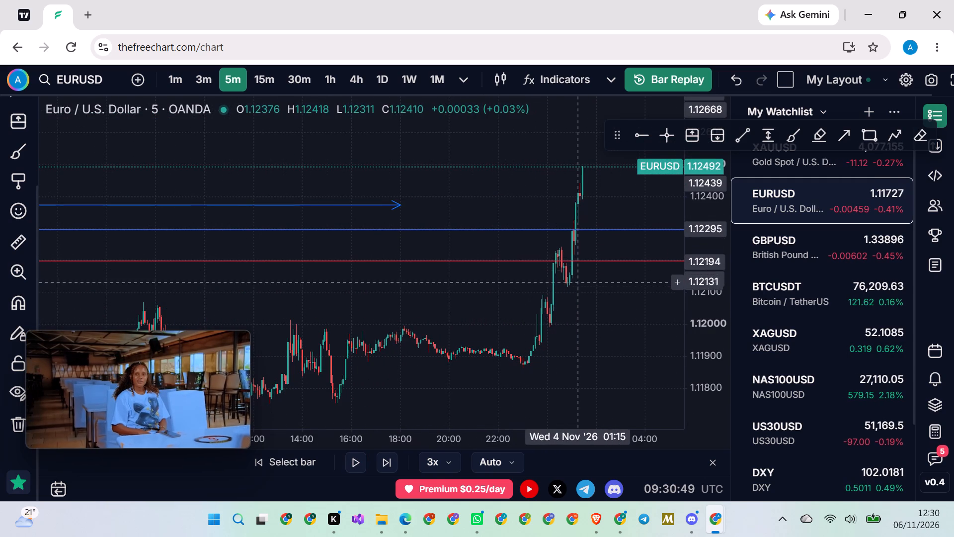
{"action": "scroll", "coordinate": [411, 311], "scroll_direction": "down", "scroll_amount": 20}
{"action": "scroll", "coordinate": [411, 311], "scroll_direction": "down", "scroll_amount": 7}
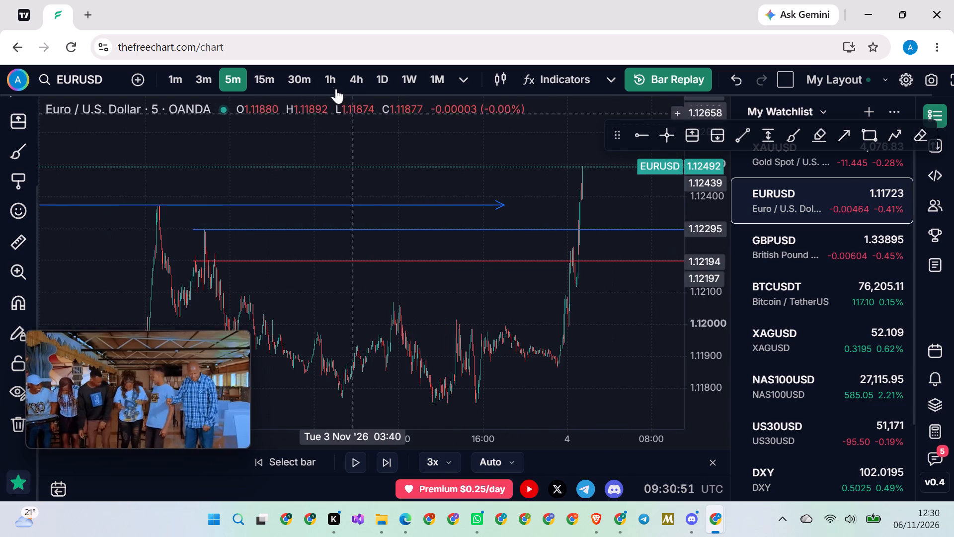
Switch back to the 30-minute chart and bring the 2 to 4 November price action and its levels into view.
{"action": "left_click", "coordinate": [301, 81]}
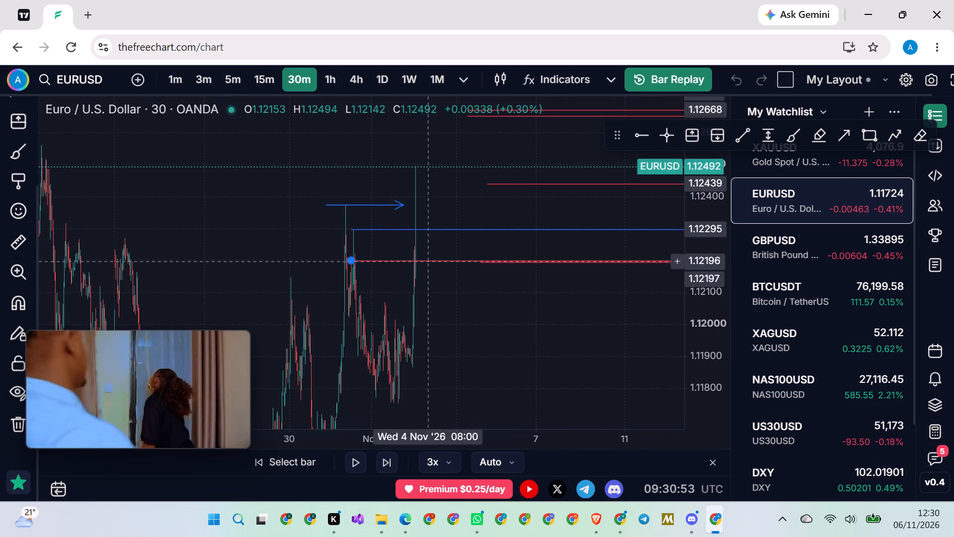
{"action": "scroll", "coordinate": [474, 302], "scroll_direction": "up", "scroll_amount": 20}
{"action": "scroll", "coordinate": [474, 302], "scroll_direction": "up", "scroll_amount": 6}
{"action": "left_click_drag", "start_coordinate": [463, 320], "coordinate": [519, 318]}
{"action": "scroll", "coordinate": [522, 315], "scroll_direction": "up", "scroll_amount": 3}
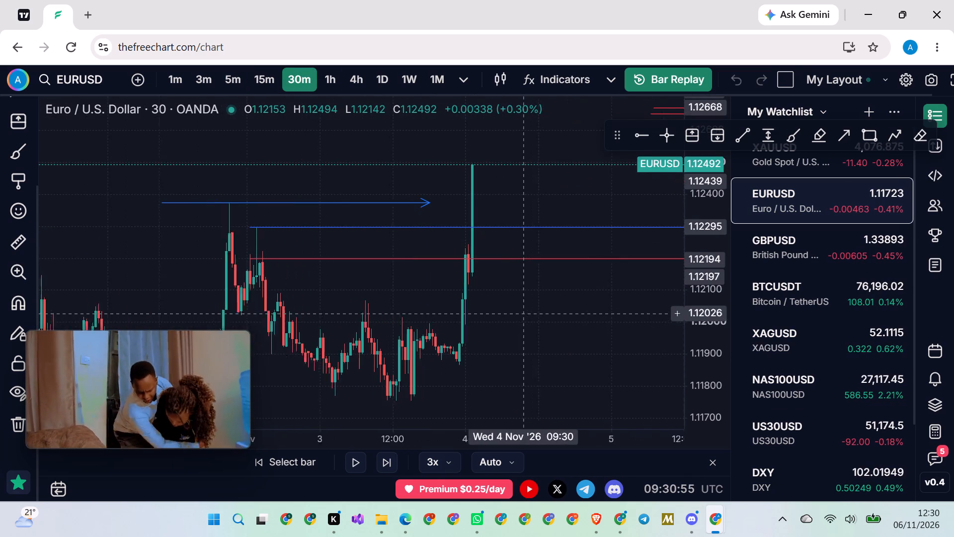
{"action": "left_click_drag", "start_coordinate": [700, 294], "coordinate": [672, 389]}
{"action": "scroll", "coordinate": [542, 339], "scroll_direction": "down", "scroll_amount": 1}
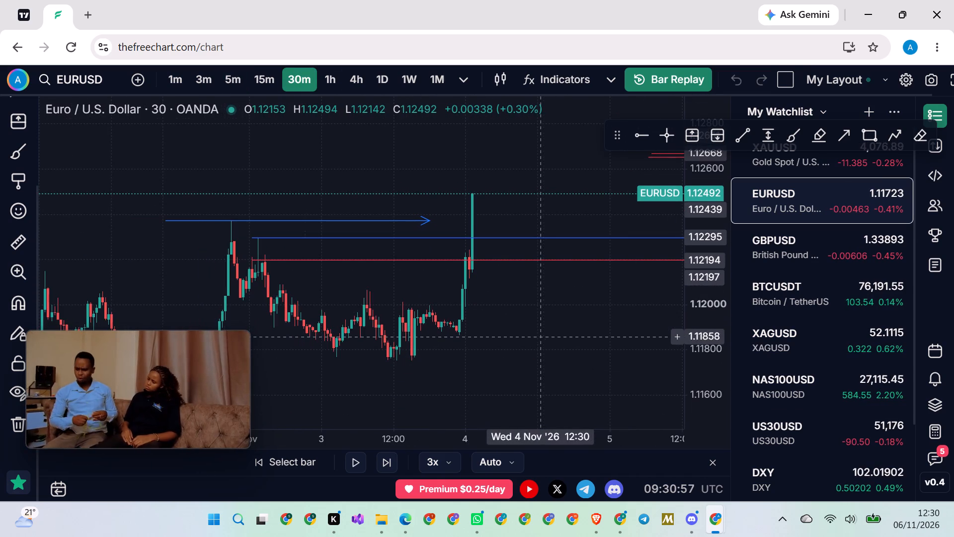
{"action": "left_click_drag", "start_coordinate": [555, 339], "coordinate": [613, 268]}
{"action": "scroll", "coordinate": [610, 265], "scroll_direction": "down", "scroll_amount": 7}
{"action": "left_click_drag", "start_coordinate": [601, 224], "coordinate": [639, 278]}
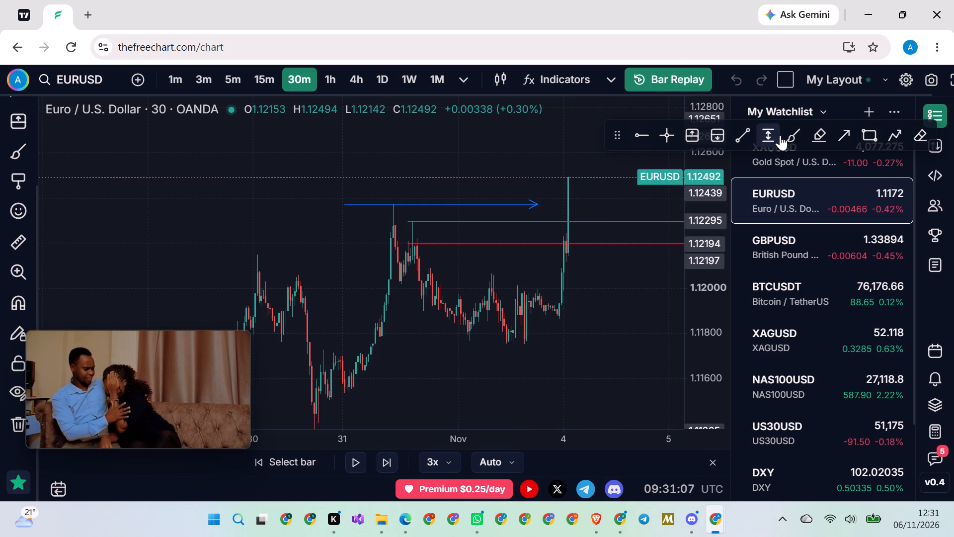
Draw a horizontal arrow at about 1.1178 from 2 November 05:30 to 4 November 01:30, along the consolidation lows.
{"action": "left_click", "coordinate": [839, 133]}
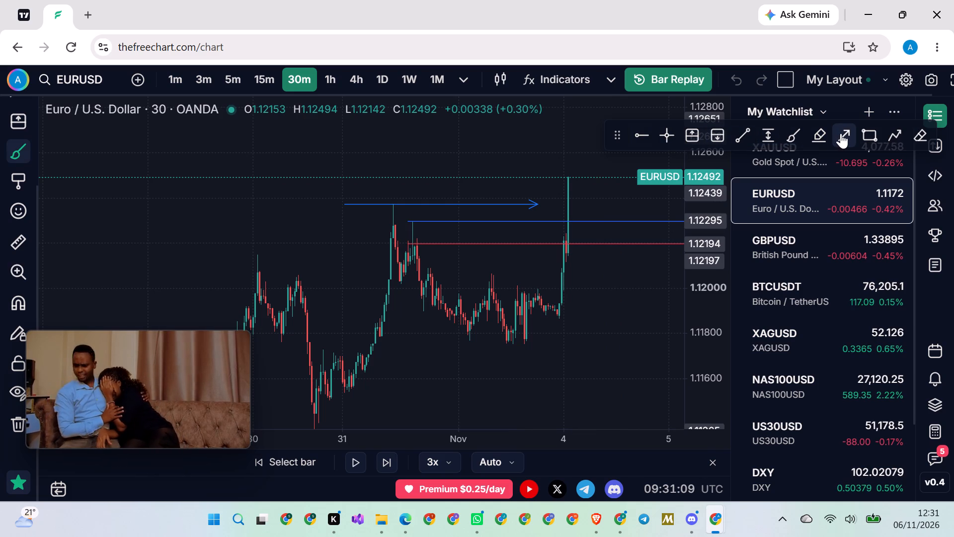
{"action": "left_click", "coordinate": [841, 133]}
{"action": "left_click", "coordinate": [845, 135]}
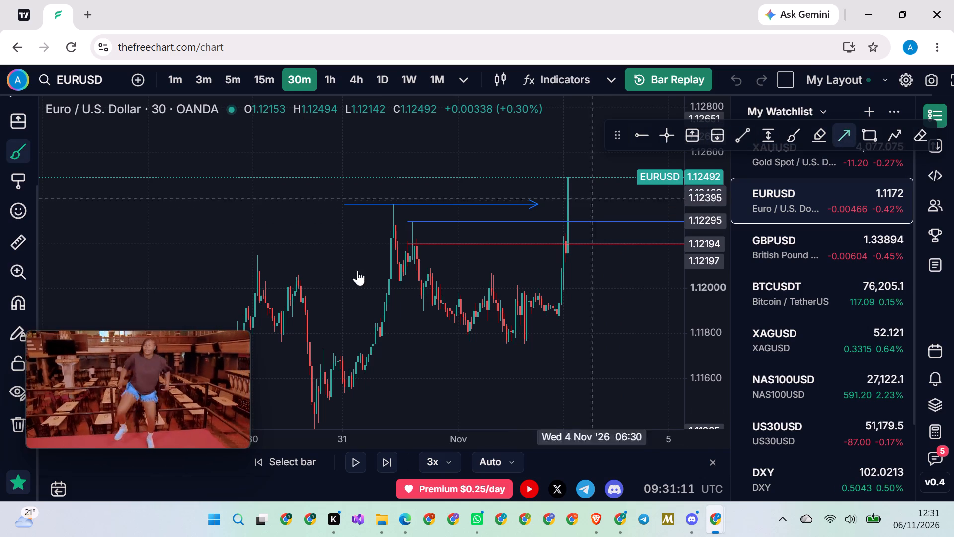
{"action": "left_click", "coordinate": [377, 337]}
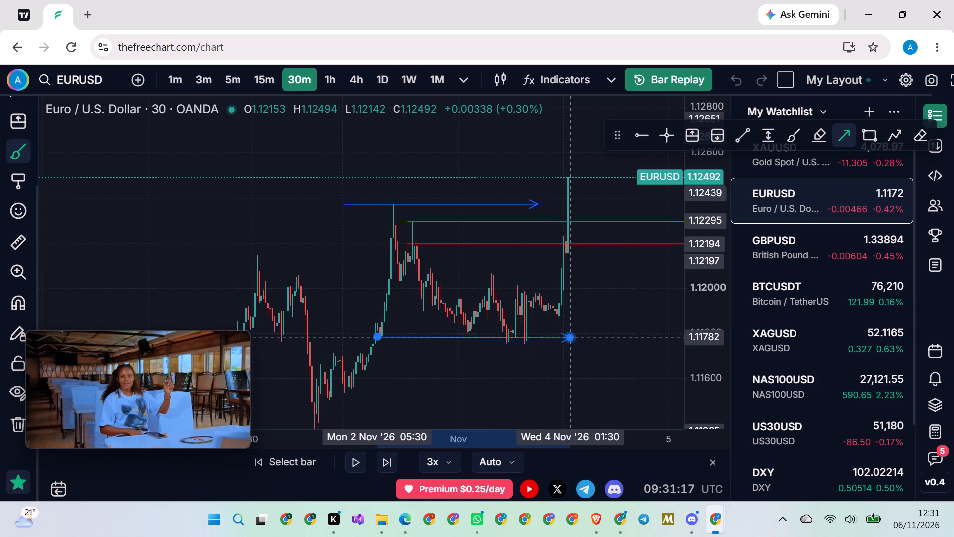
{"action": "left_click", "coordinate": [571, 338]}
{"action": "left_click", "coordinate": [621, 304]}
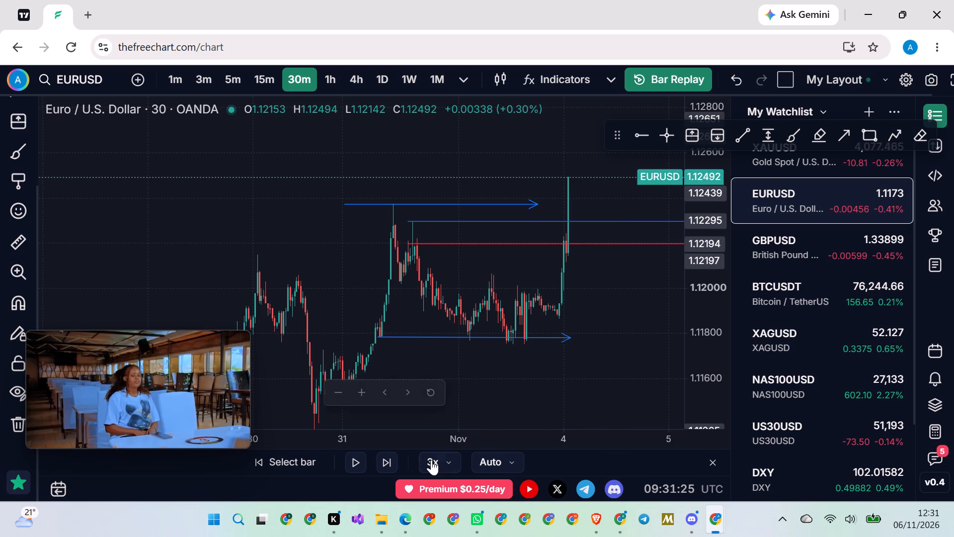
Play the bar replay briefly forward on the 30-minute chart and pause it.
{"action": "left_click", "coordinate": [359, 462]}
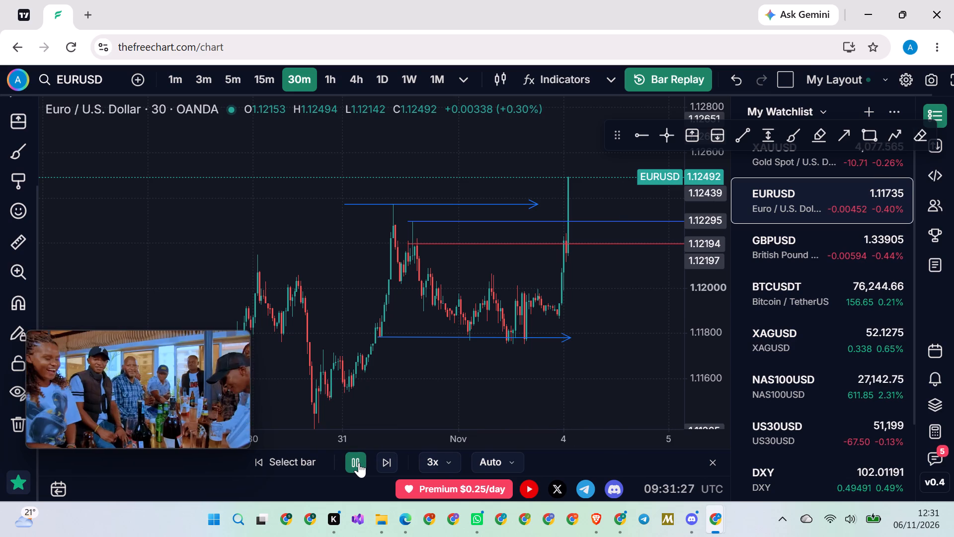
{"action": "left_click", "coordinate": [359, 462]}
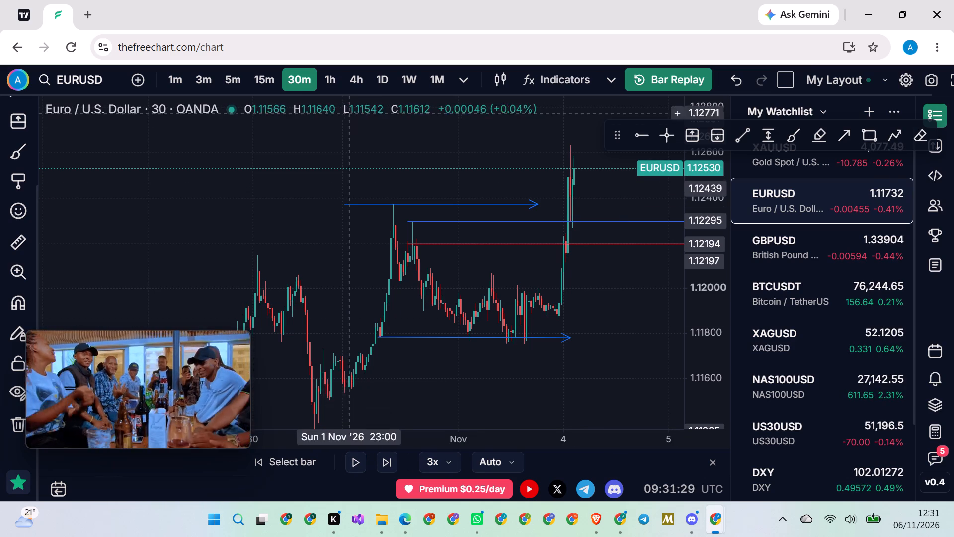
Switch to the 4-hour chart and examine the late October to early November price action with its levels.
{"action": "left_click", "coordinate": [354, 81]}
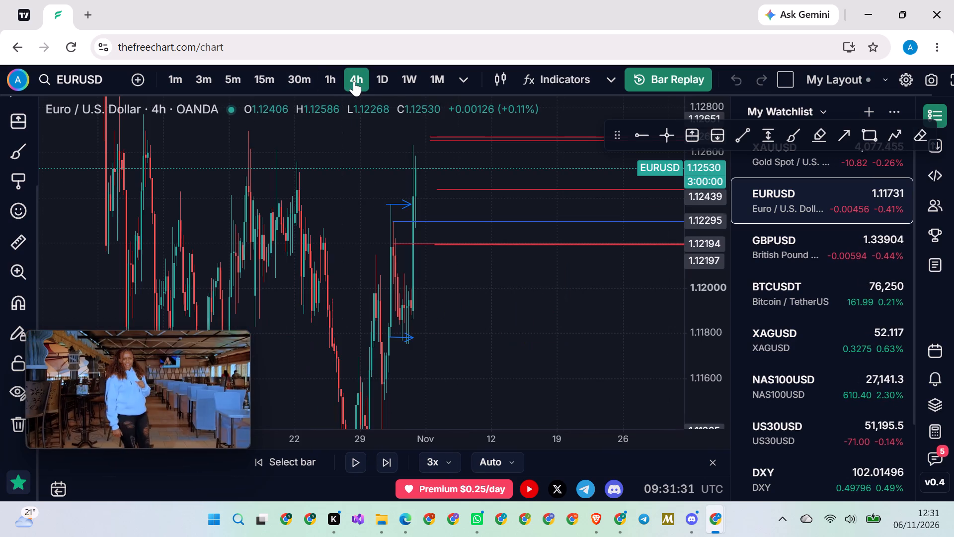
{"action": "scroll", "coordinate": [384, 282], "scroll_direction": "up", "scroll_amount": 20}
{"action": "scroll", "coordinate": [384, 282], "scroll_direction": "up", "scroll_amount": 2}
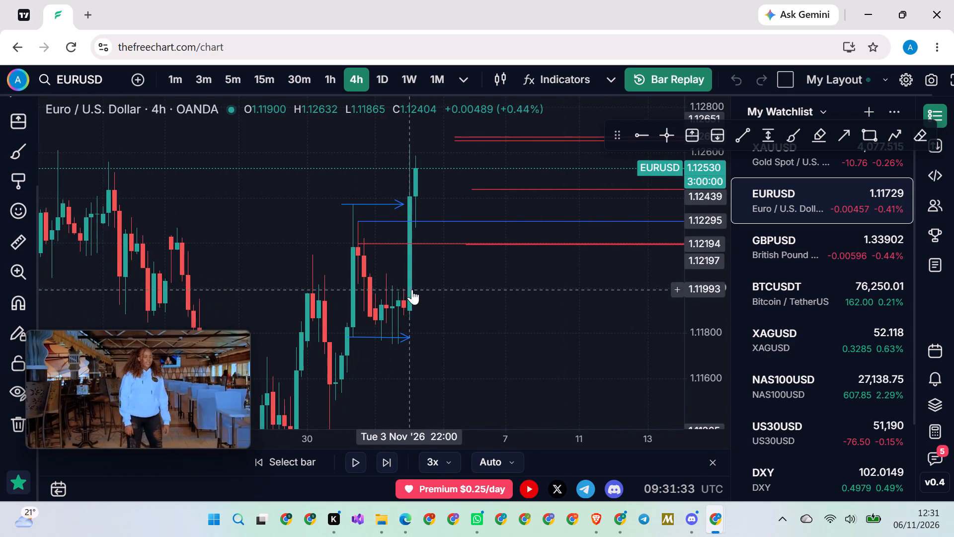
{"action": "scroll", "coordinate": [412, 289], "scroll_direction": "up", "scroll_amount": 1}
{"action": "left_click_drag", "start_coordinate": [702, 279], "coordinate": [654, 350]}
{"action": "scroll", "coordinate": [560, 325], "scroll_direction": "down", "scroll_amount": 4}
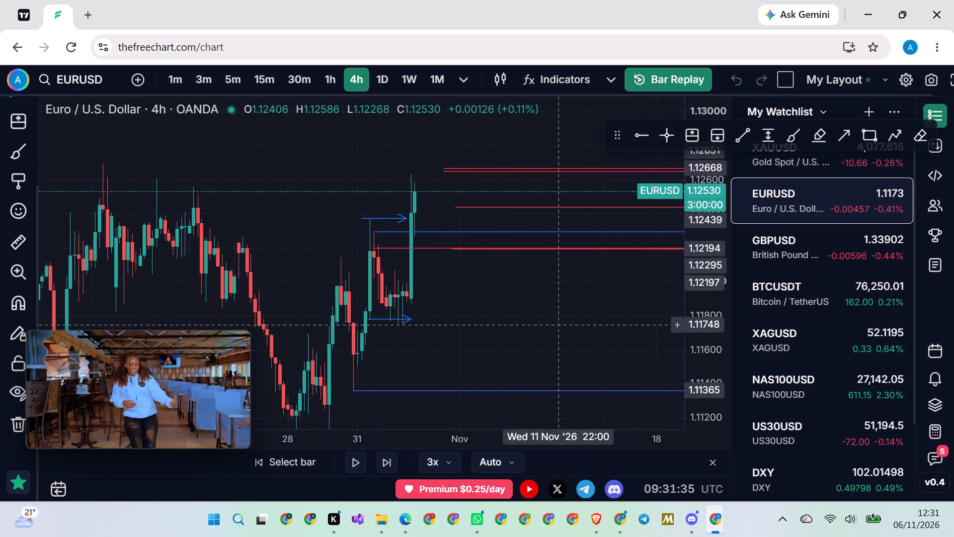
{"action": "left_click_drag", "start_coordinate": [522, 342], "coordinate": [575, 332]}
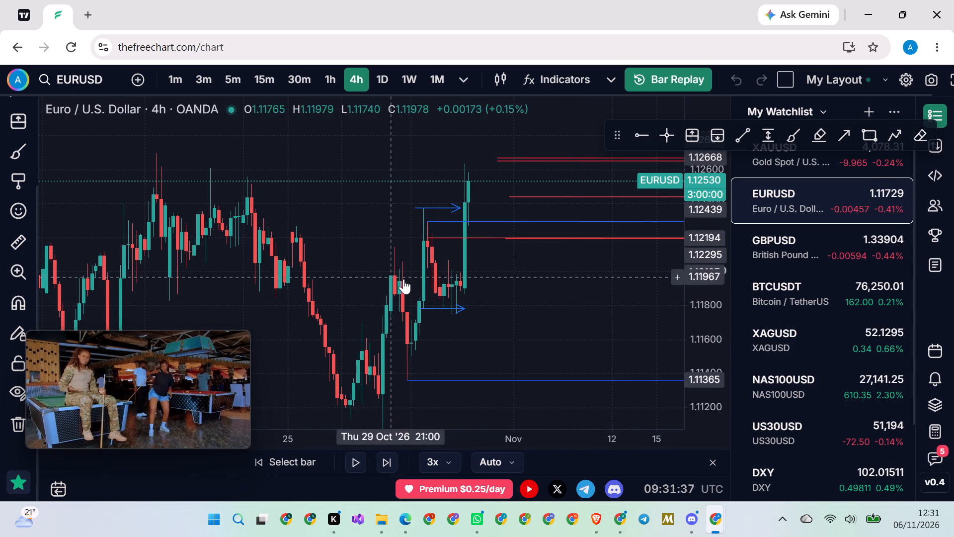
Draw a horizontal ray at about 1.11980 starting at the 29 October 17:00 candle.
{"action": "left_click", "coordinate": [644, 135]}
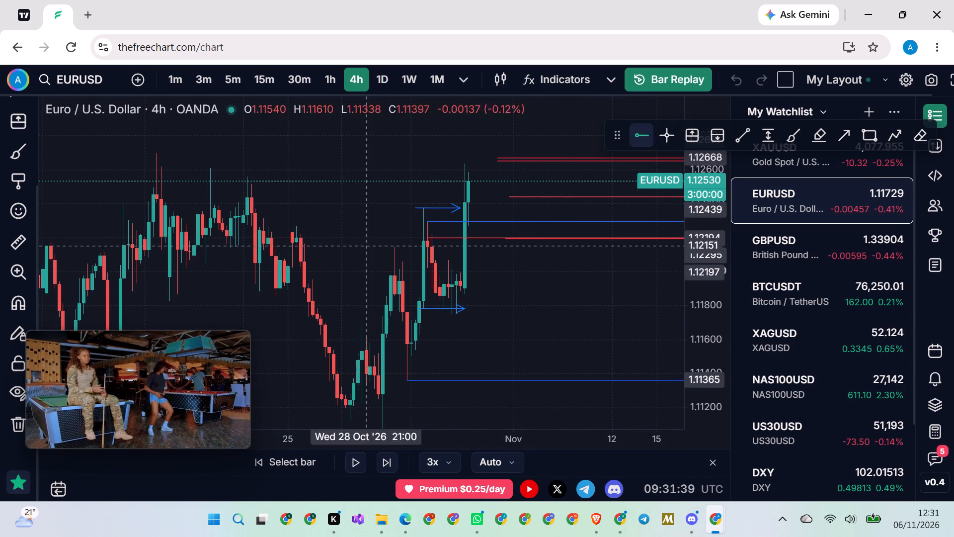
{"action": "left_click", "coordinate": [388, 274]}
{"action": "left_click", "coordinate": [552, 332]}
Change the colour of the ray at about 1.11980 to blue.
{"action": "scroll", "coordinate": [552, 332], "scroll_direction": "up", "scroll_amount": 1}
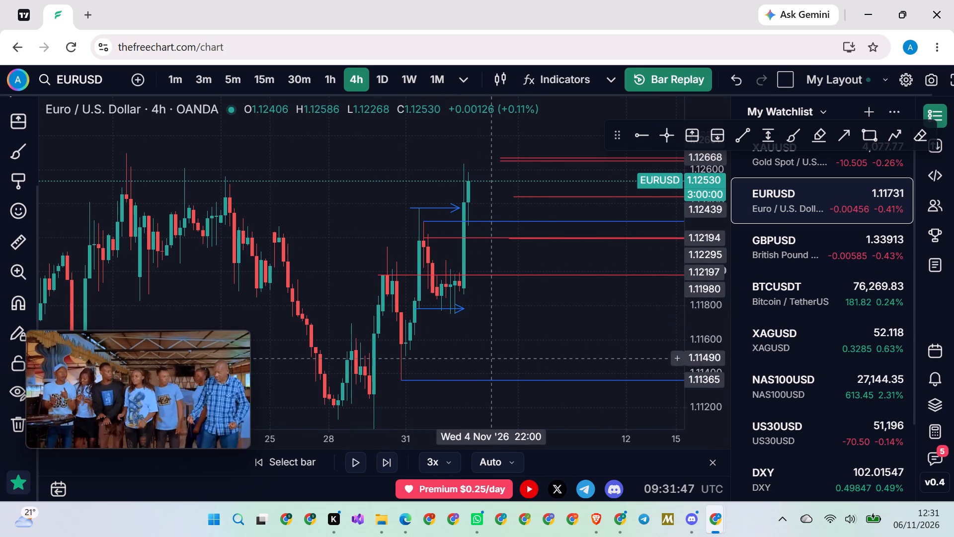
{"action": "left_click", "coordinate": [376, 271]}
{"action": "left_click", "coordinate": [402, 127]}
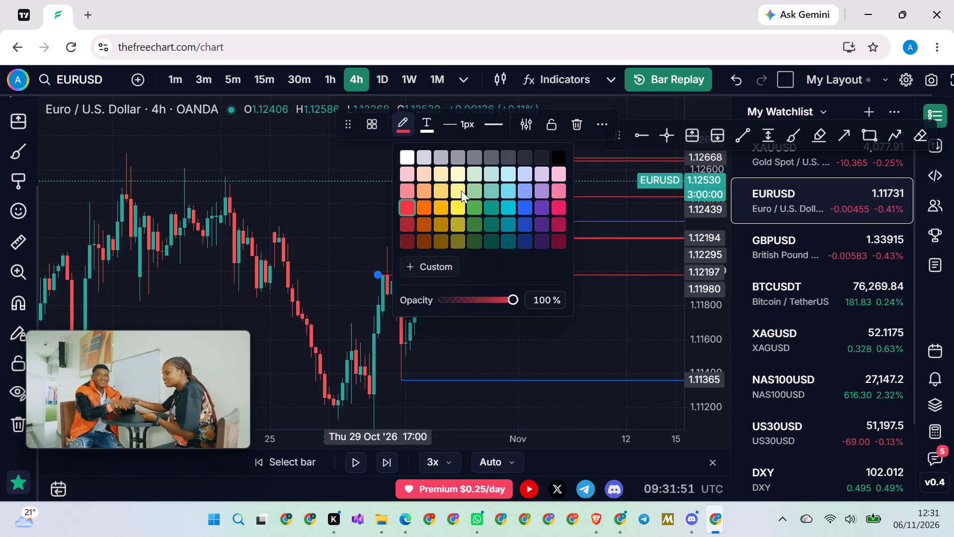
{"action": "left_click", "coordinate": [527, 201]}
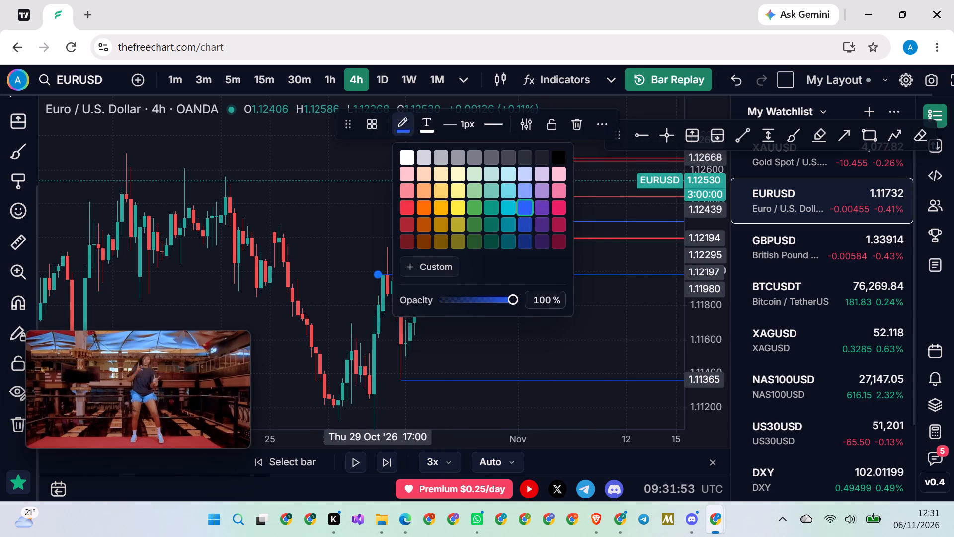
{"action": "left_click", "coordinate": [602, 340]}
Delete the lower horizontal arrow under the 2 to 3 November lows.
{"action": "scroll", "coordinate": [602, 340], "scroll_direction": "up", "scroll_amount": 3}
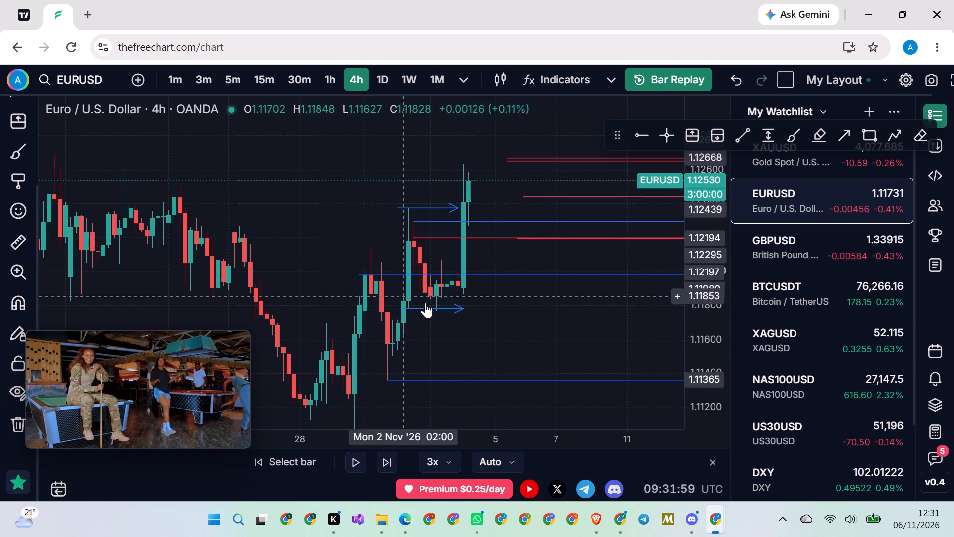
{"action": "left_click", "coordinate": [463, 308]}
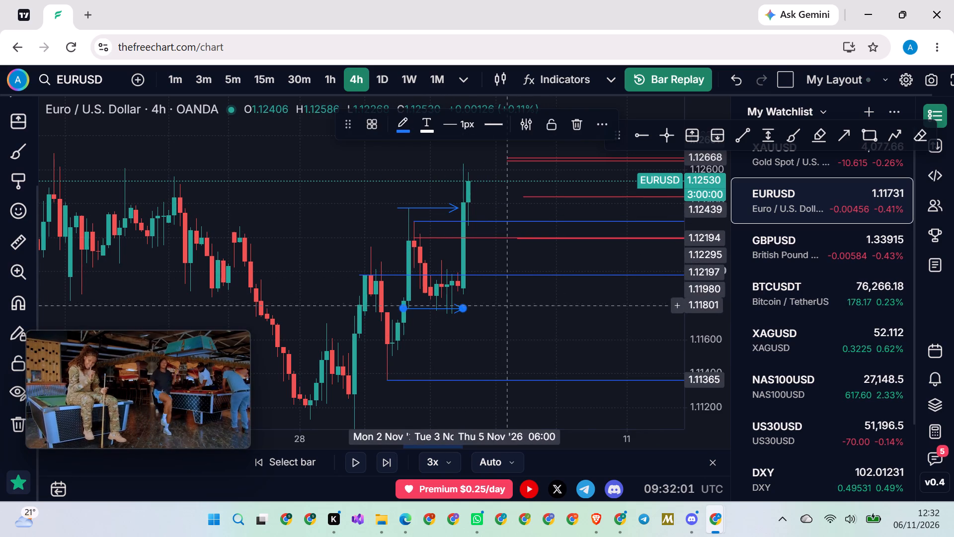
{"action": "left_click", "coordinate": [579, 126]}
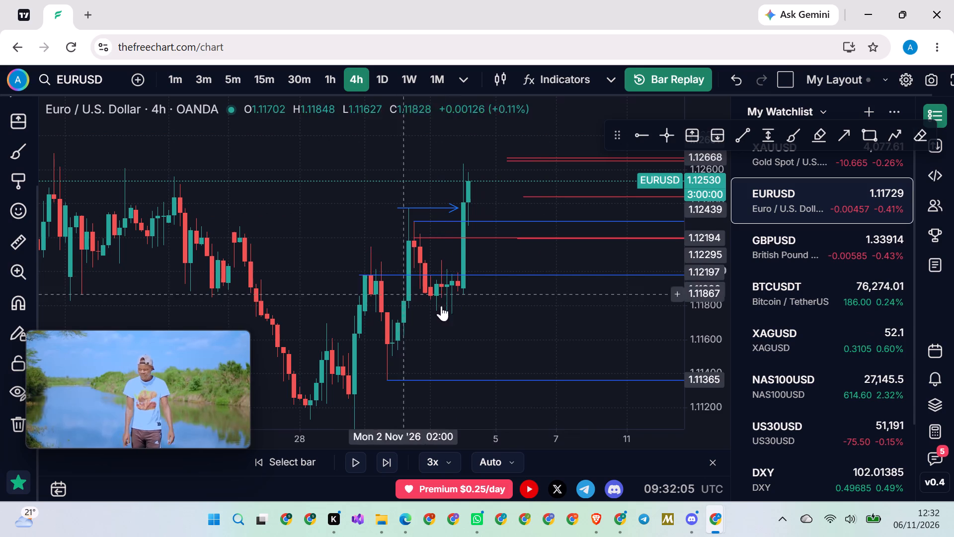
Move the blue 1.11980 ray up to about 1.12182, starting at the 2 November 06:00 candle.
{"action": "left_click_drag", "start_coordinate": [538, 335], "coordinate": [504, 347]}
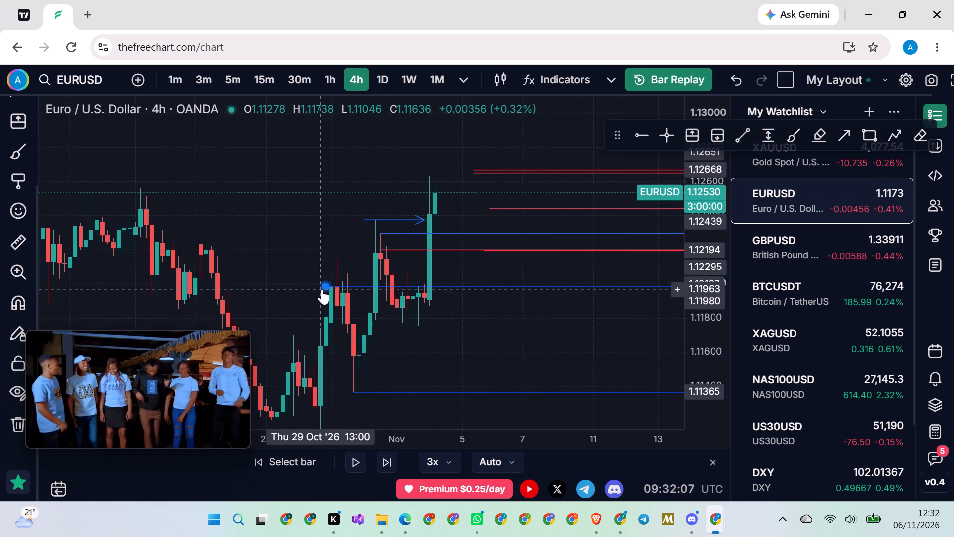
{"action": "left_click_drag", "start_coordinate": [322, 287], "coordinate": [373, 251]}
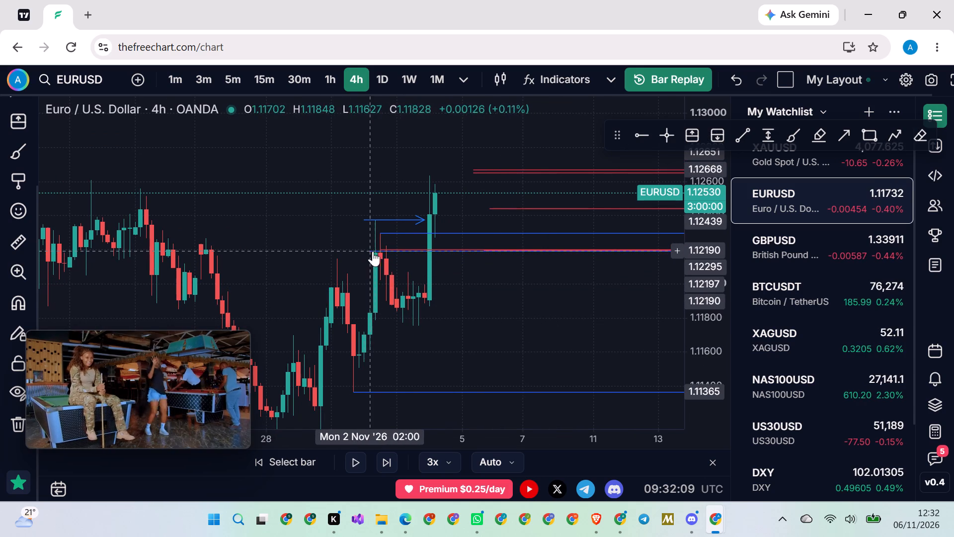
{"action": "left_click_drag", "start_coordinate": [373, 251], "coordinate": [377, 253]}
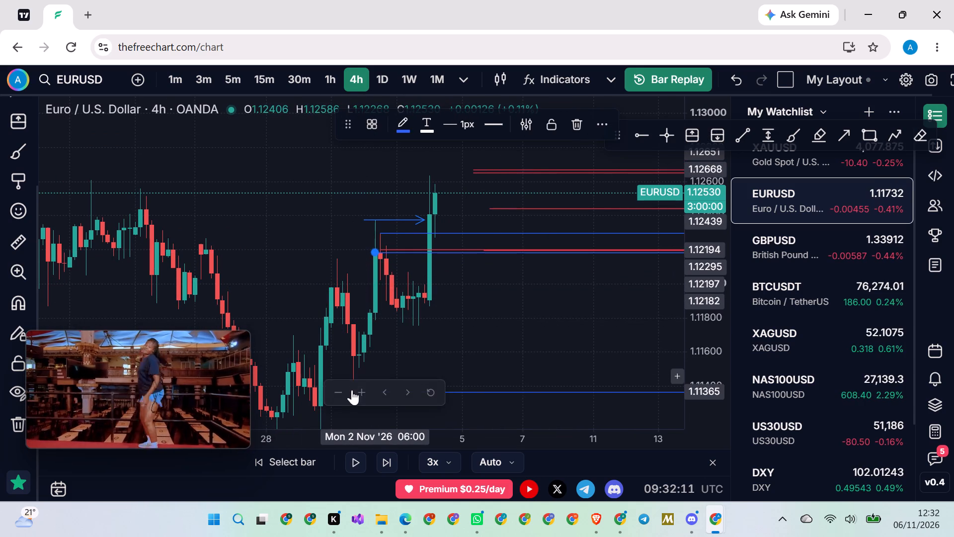
Remove all drawings from the EURUSD chart.
{"action": "left_click_drag", "start_coordinate": [522, 340], "coordinate": [544, 308]}
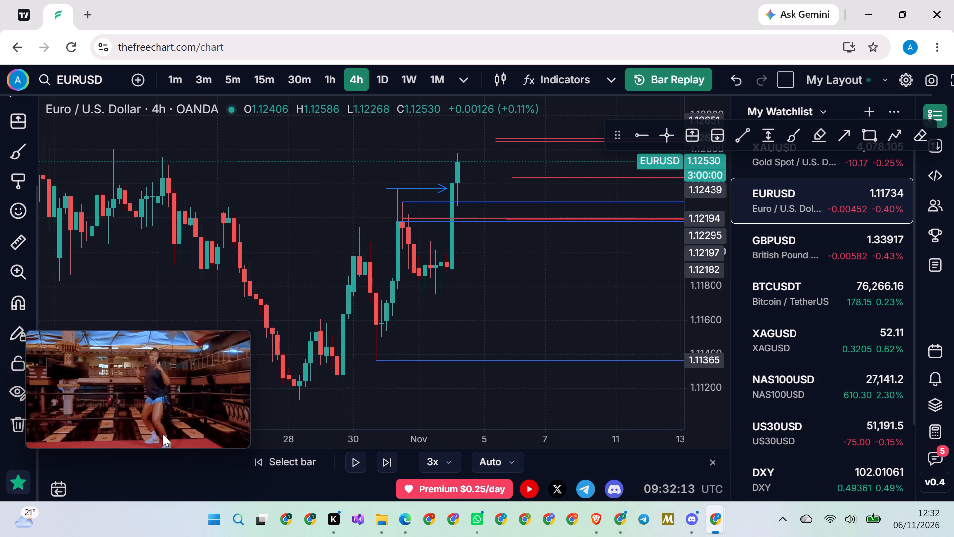
{"action": "left_click", "coordinate": [18, 423]}
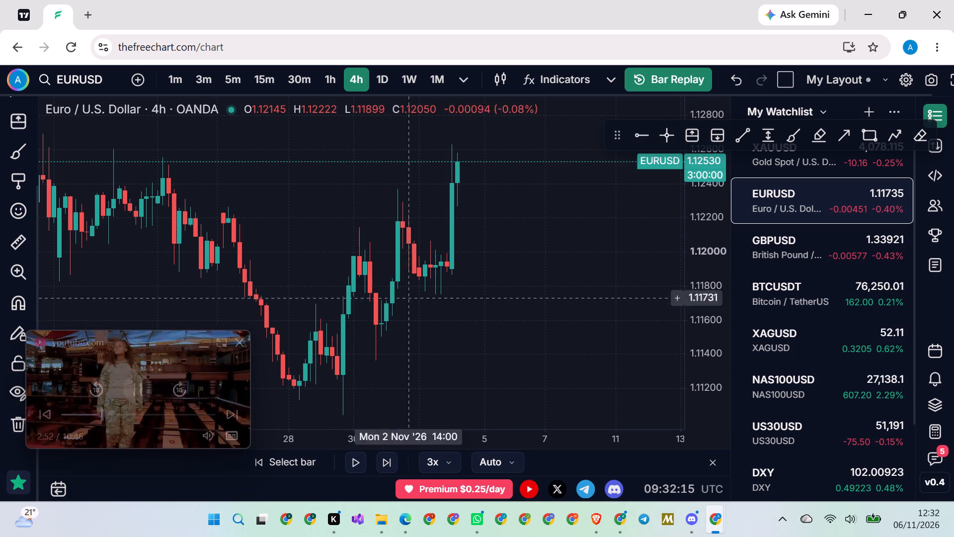
Draw a horizontal ray at about 1.12182 starting at the 2 November 06:00 candle.
{"action": "left_click", "coordinate": [637, 134]}
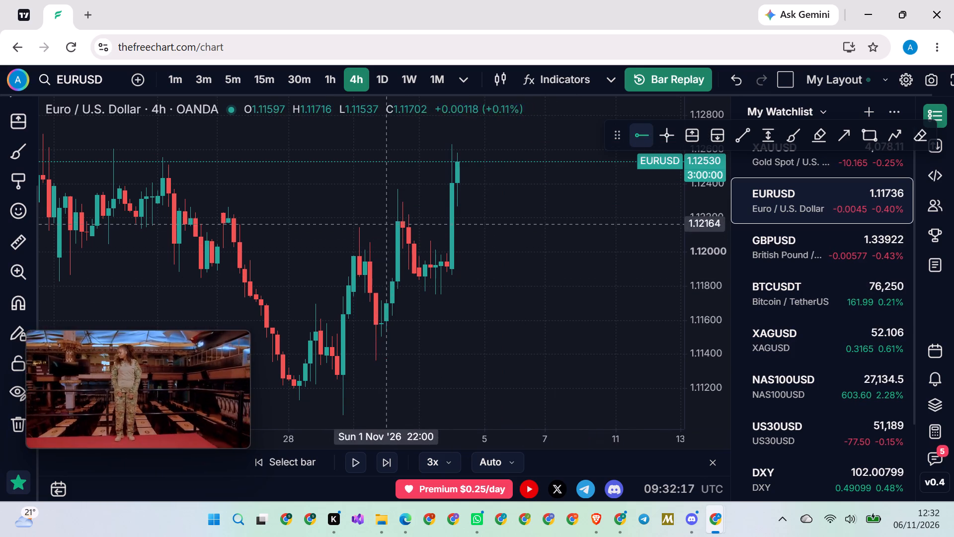
{"action": "left_click", "coordinate": [400, 221]}
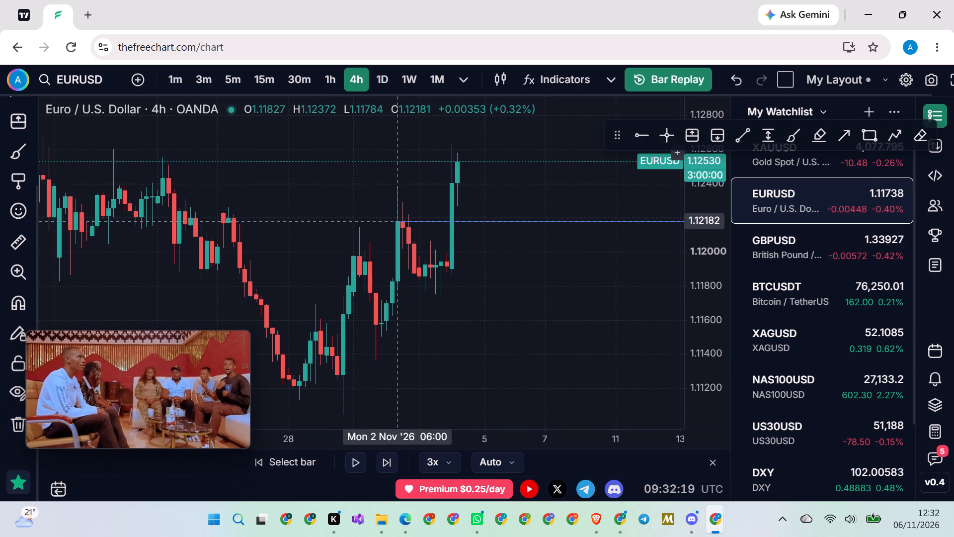
{"action": "left_click", "coordinate": [498, 312]}
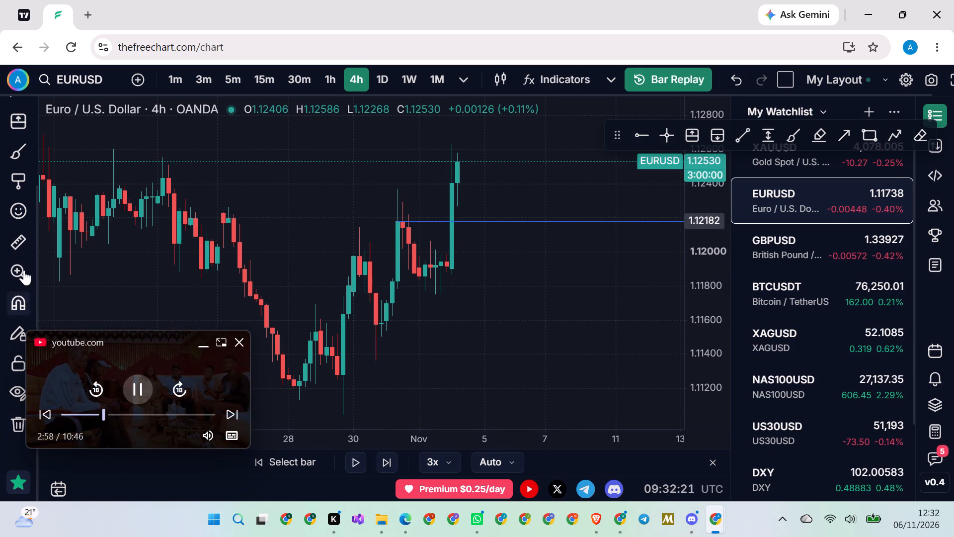
Draw a horizontal ray at the 3 November lows and fine-tune its anchor to about 1.11754.
{"action": "left_click", "coordinate": [643, 137]}
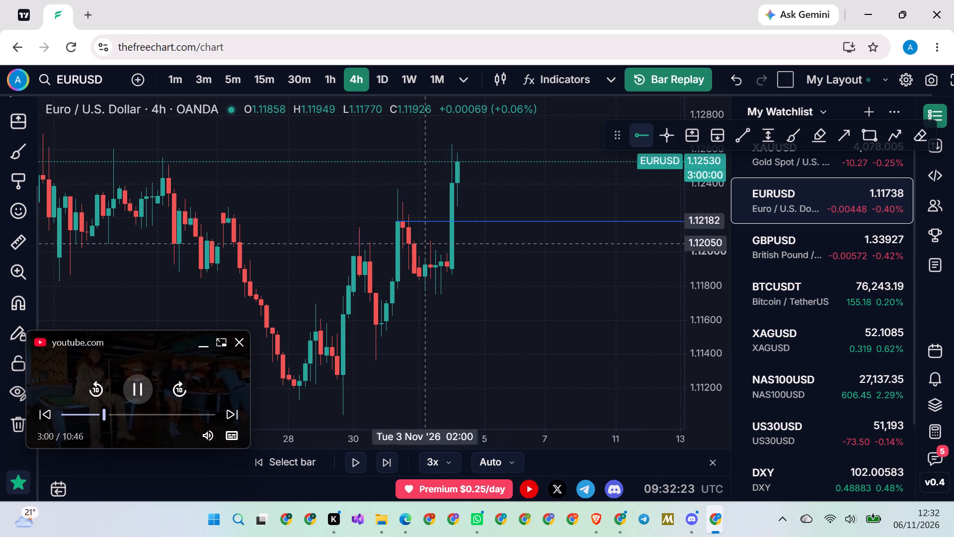
{"action": "left_click", "coordinate": [425, 293]}
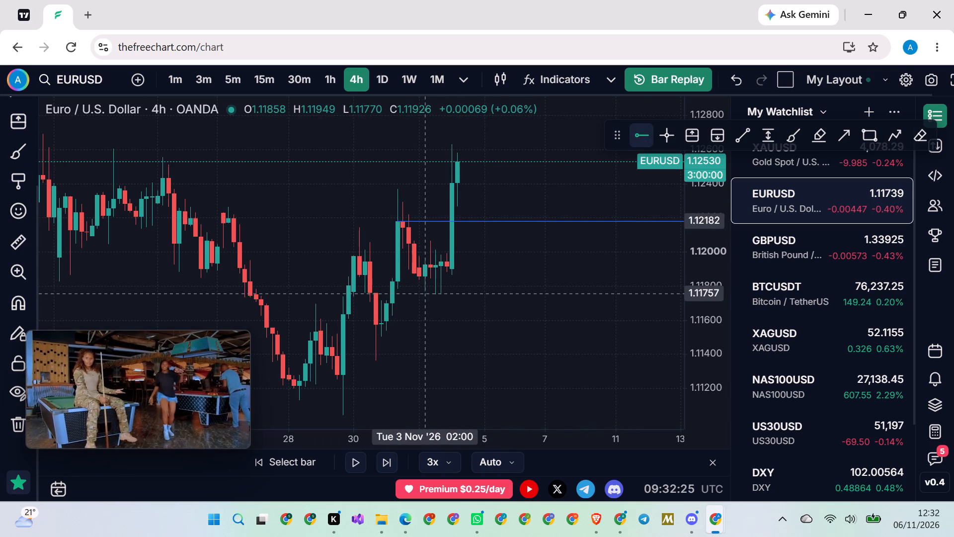
{"action": "left_click", "coordinate": [452, 314]}
{"action": "left_click", "coordinate": [458, 314]}
{"action": "scroll", "coordinate": [703, 324], "scroll_direction": "up", "scroll_amount": 14}
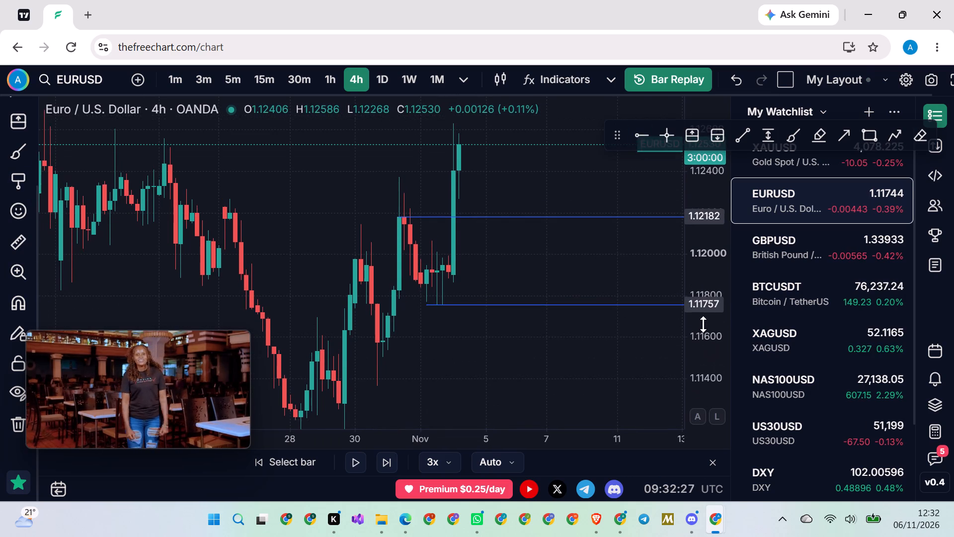
{"action": "scroll", "coordinate": [703, 324], "scroll_direction": "up", "scroll_amount": 14}
{"action": "scroll", "coordinate": [703, 321], "scroll_direction": "up", "scroll_amount": 16}
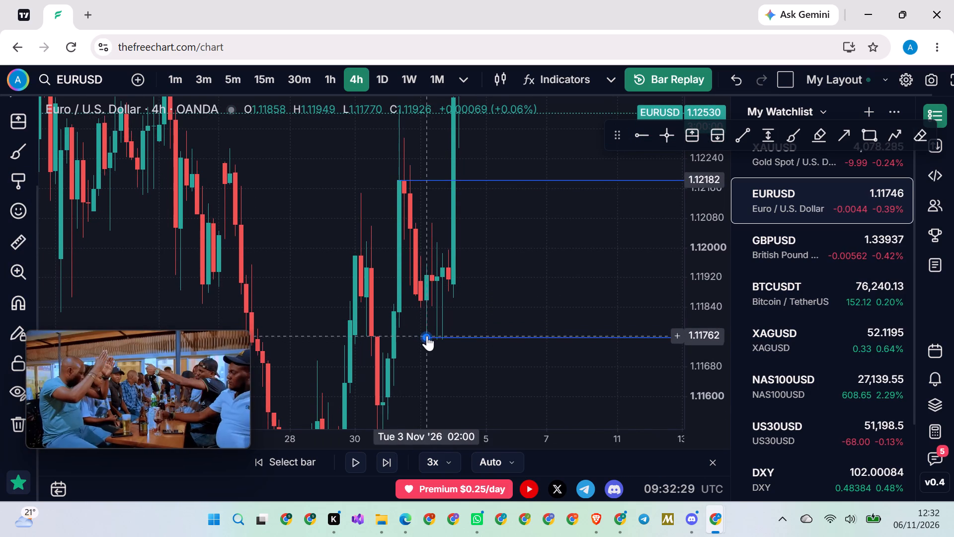
{"action": "left_click_drag", "start_coordinate": [425, 337], "coordinate": [432, 339]}
{"action": "left_click", "coordinate": [507, 291]}
Draw a horizontal ray at about 1.12376 along the 2 November swing high, starting slightly before that candle.
{"action": "left_click_drag", "start_coordinate": [521, 257], "coordinate": [571, 314]}
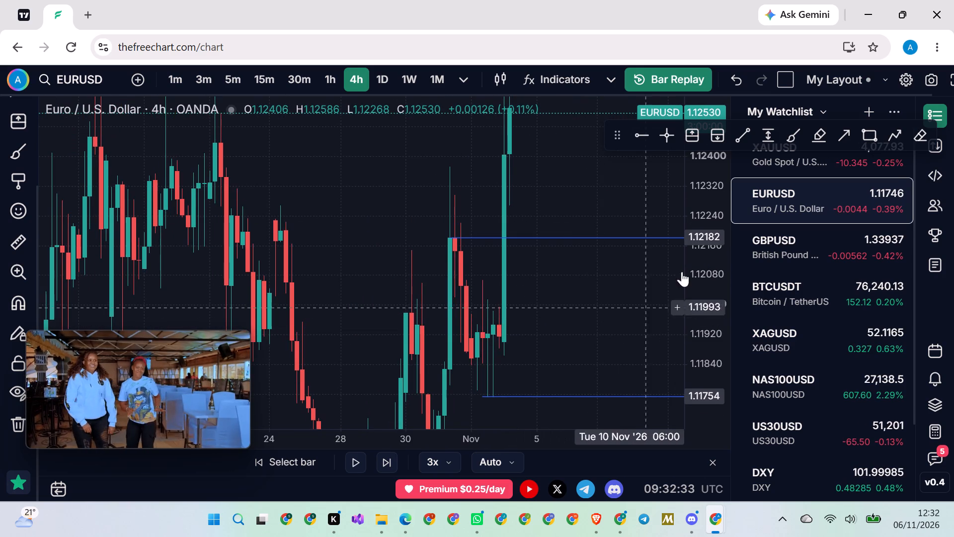
{"action": "left_click_drag", "start_coordinate": [700, 265], "coordinate": [663, 385]}
{"action": "scroll", "coordinate": [388, 206], "scroll_direction": "up", "scroll_amount": 2}
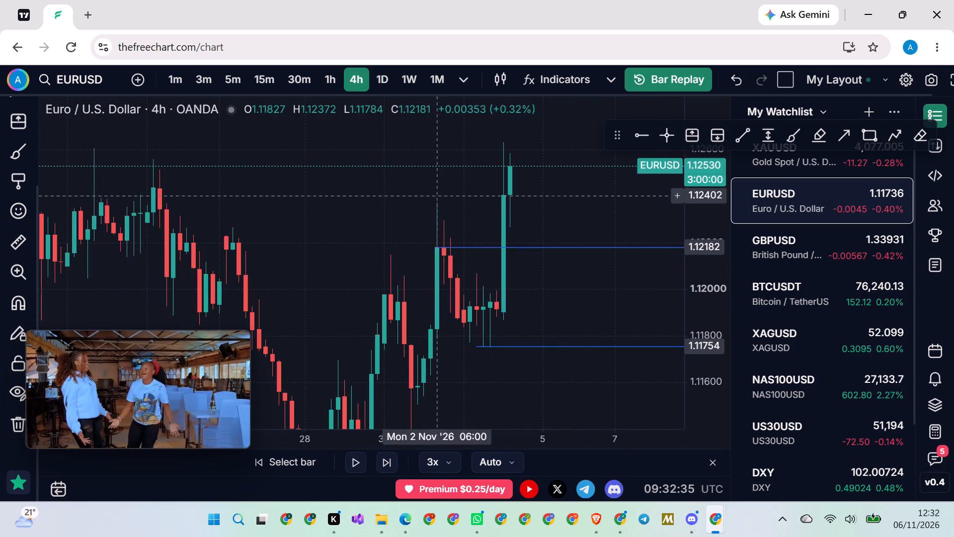
{"action": "left_click", "coordinate": [641, 131]}
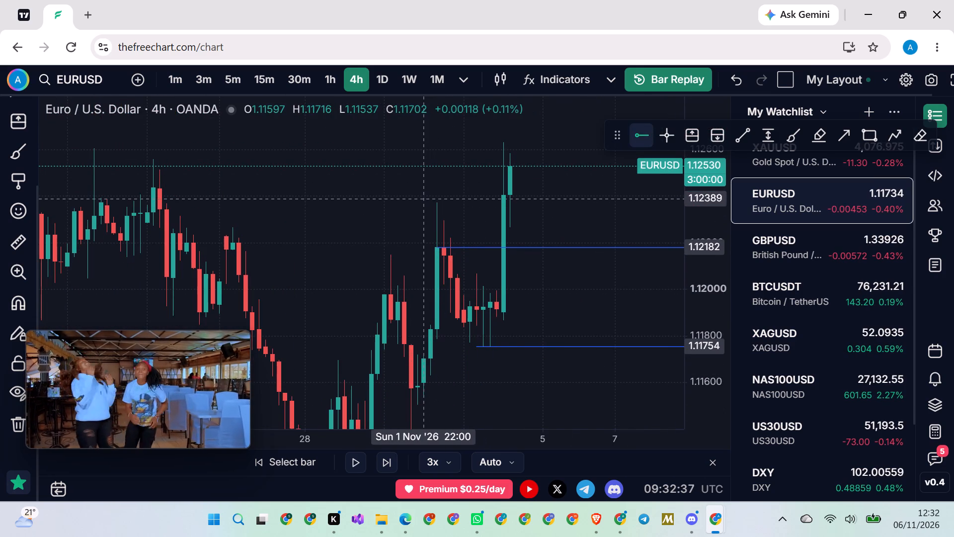
{"action": "left_click", "coordinate": [419, 201]}
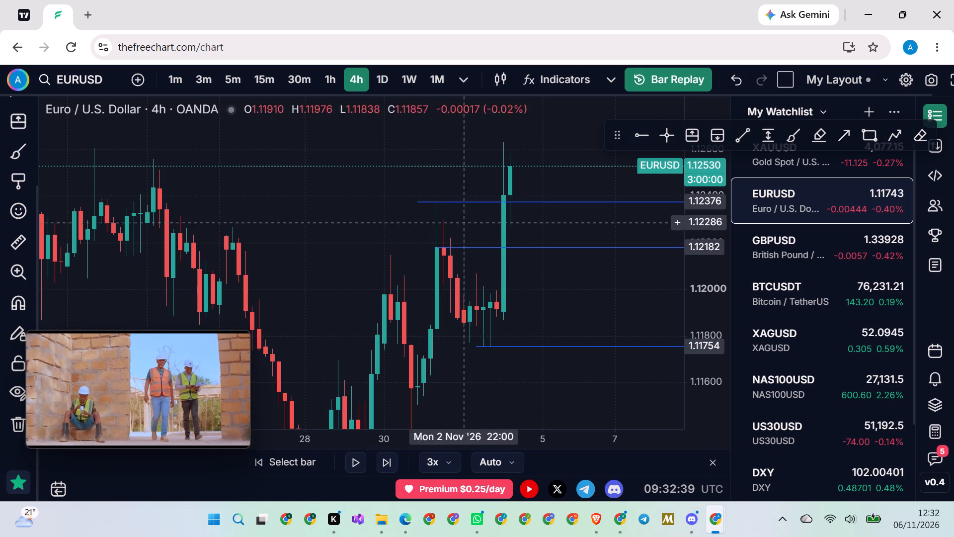
{"action": "left_click", "coordinate": [585, 292]}
Switch to the daily chart.
{"action": "left_click_drag", "start_coordinate": [705, 235], "coordinate": [676, 344]}
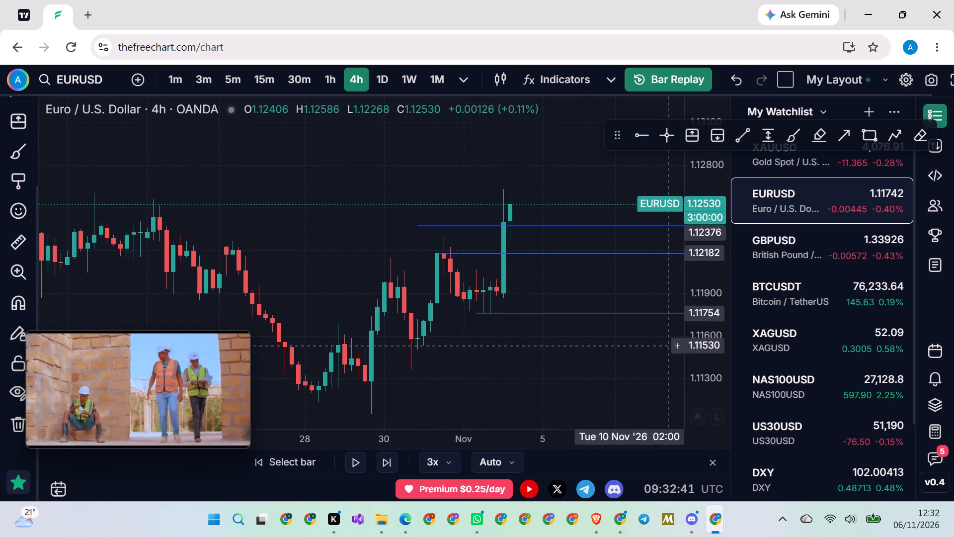
{"action": "left_click", "coordinate": [381, 80]}
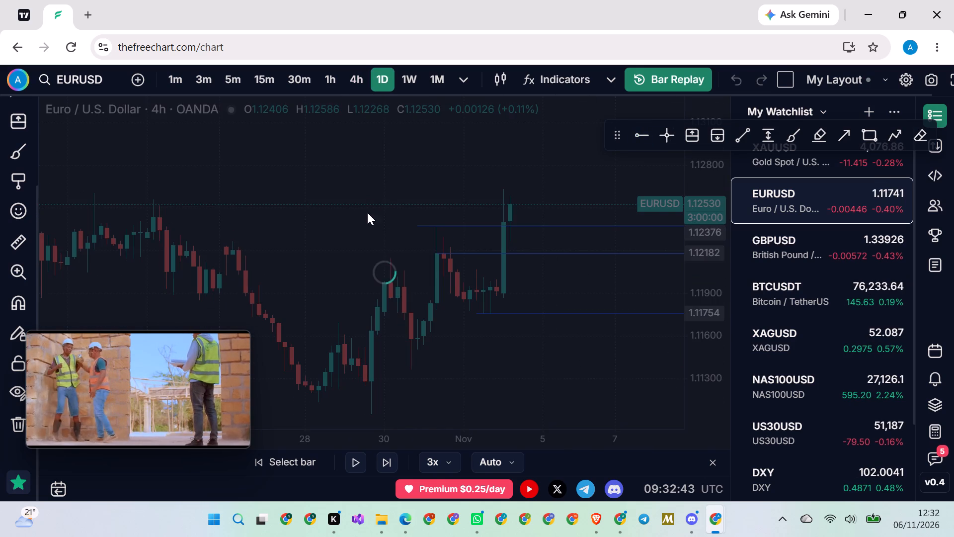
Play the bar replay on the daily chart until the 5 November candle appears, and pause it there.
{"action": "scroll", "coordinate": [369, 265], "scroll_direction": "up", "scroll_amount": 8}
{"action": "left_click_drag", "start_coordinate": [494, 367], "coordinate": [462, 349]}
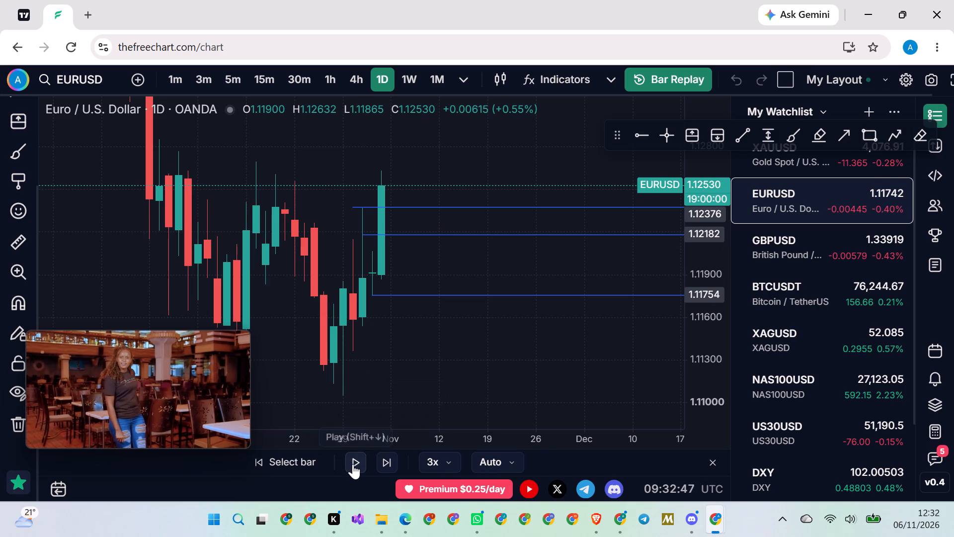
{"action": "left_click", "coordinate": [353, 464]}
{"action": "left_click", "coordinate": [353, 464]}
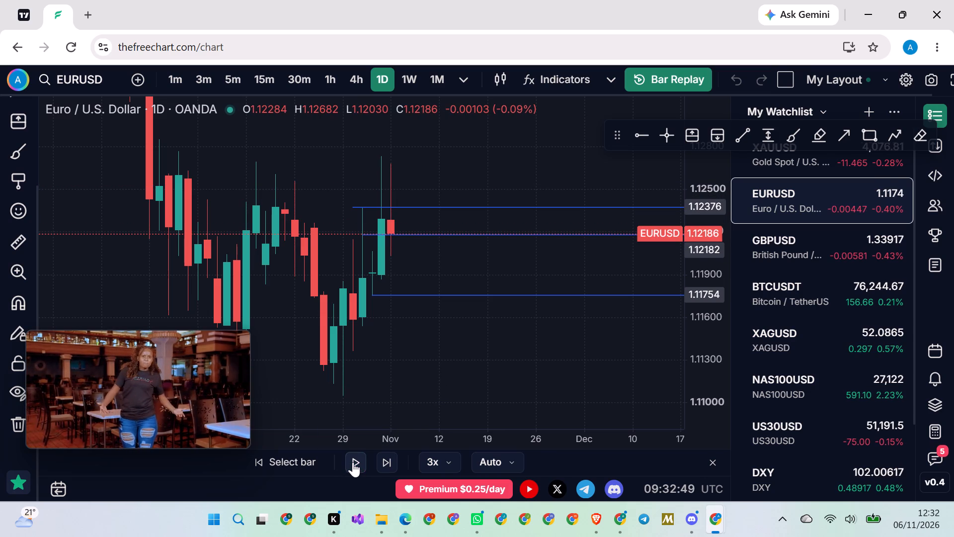
Rewind the bar replay to the 4 November daily candle.
{"action": "left_click_drag", "start_coordinate": [451, 181], "coordinate": [518, 197]}
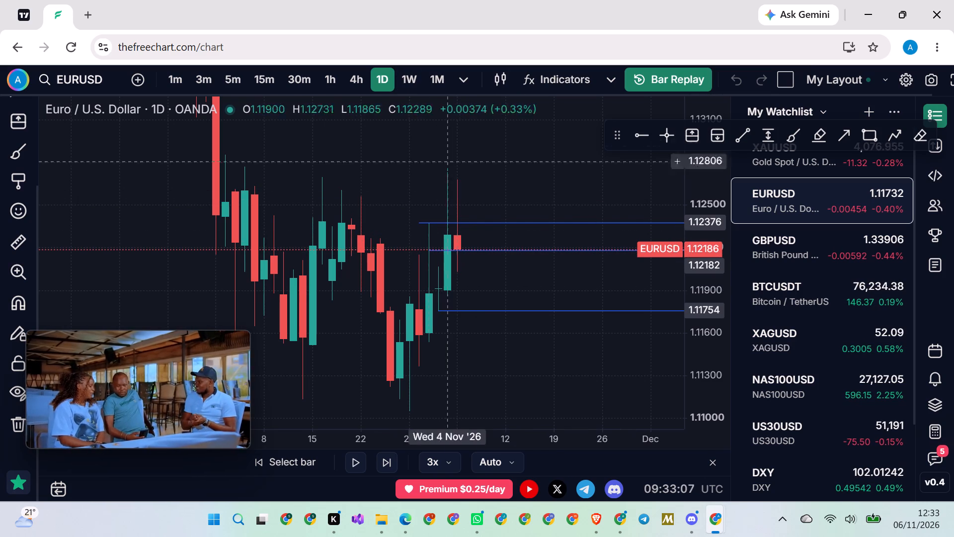
{"action": "left_click", "coordinate": [288, 459]}
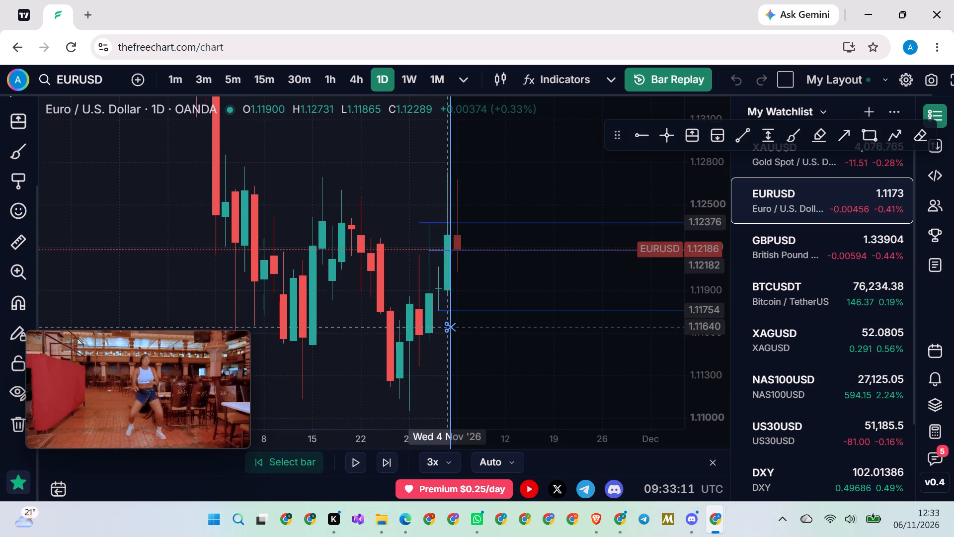
{"action": "left_click", "coordinate": [448, 327]}
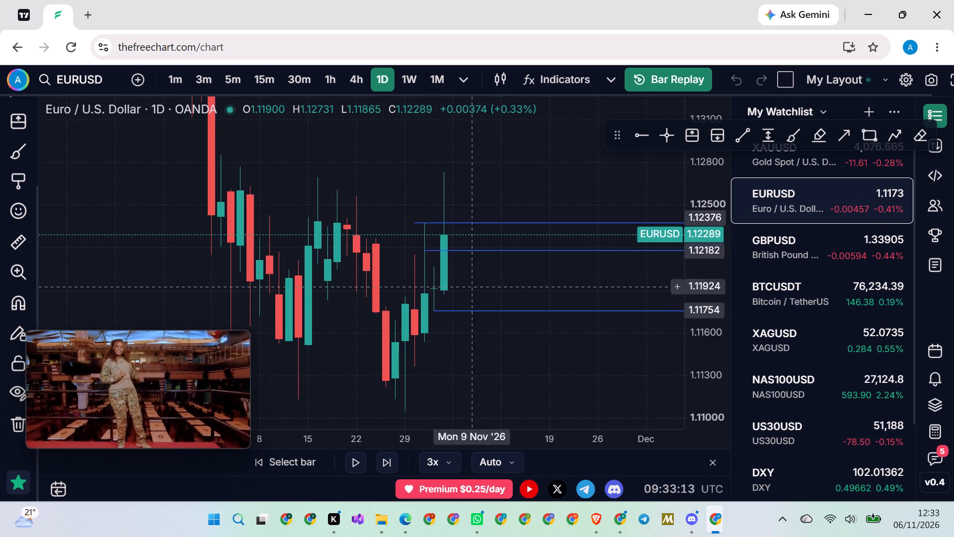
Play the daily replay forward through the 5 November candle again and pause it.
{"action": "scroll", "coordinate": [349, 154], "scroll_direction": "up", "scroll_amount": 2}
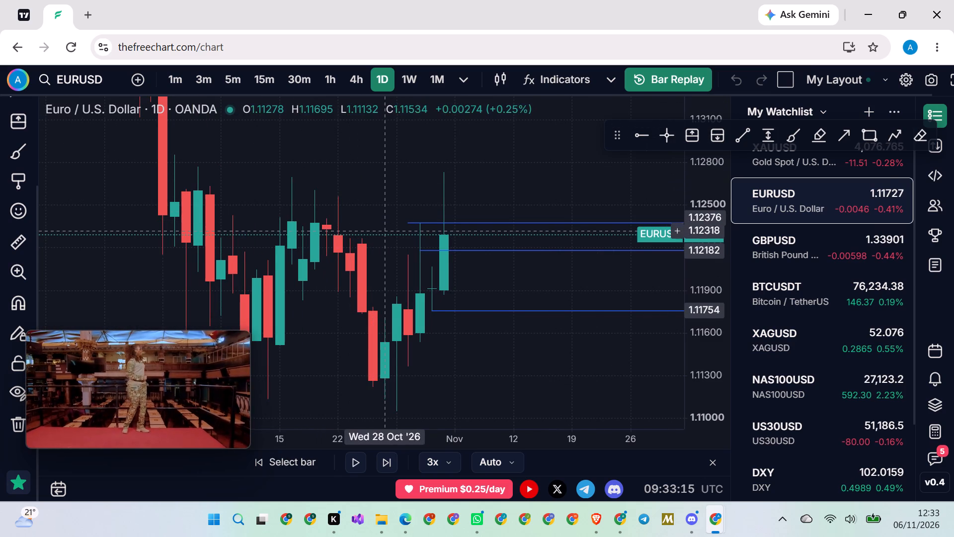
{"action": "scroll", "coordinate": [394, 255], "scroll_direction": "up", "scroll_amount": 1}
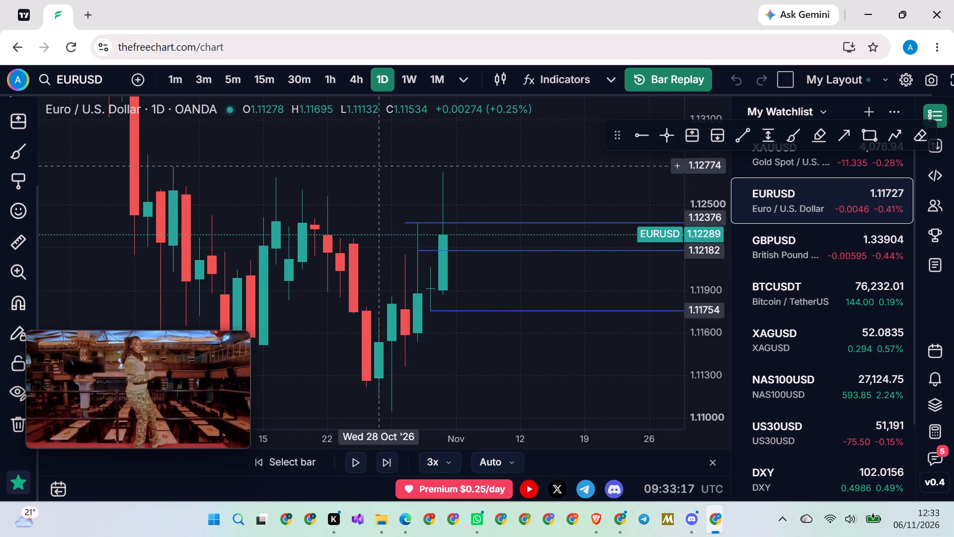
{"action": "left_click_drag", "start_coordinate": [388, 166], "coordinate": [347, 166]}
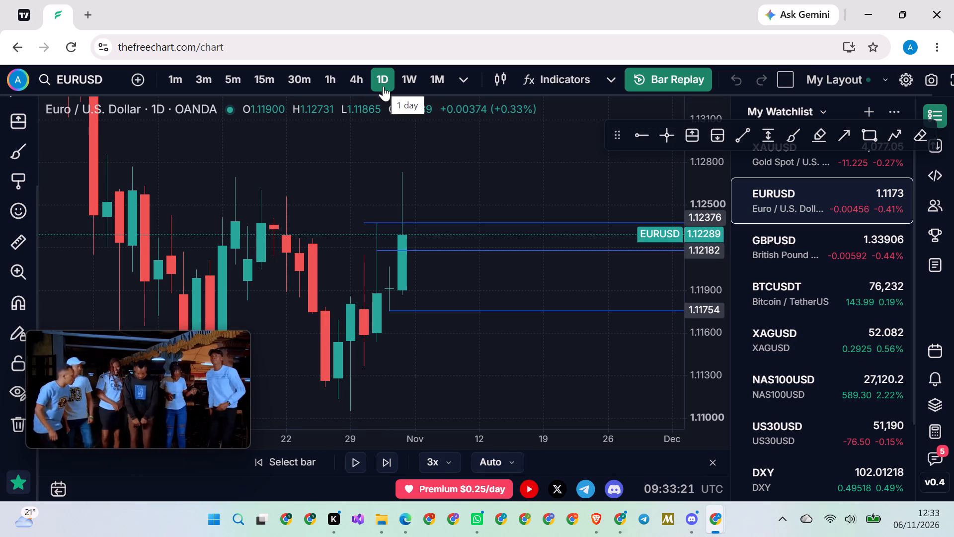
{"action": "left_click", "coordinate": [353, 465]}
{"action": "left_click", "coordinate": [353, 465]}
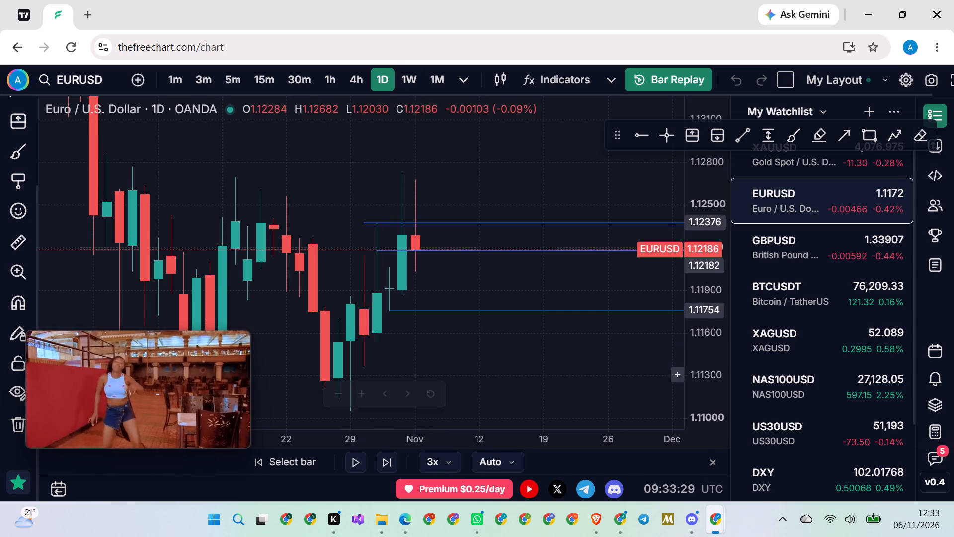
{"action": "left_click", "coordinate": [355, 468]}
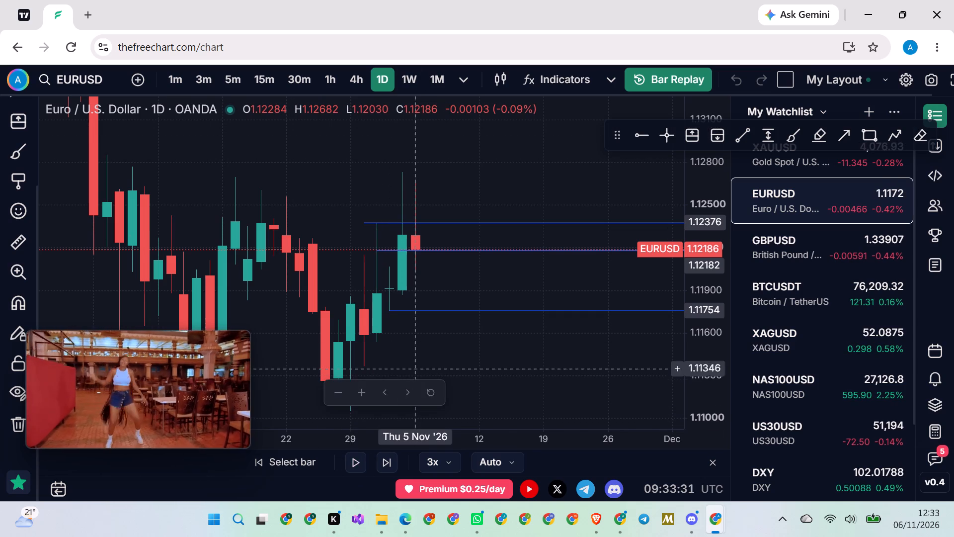
Set the replay's starting bar back to the 4 November daily candle.
{"action": "left_click", "coordinate": [306, 457]}
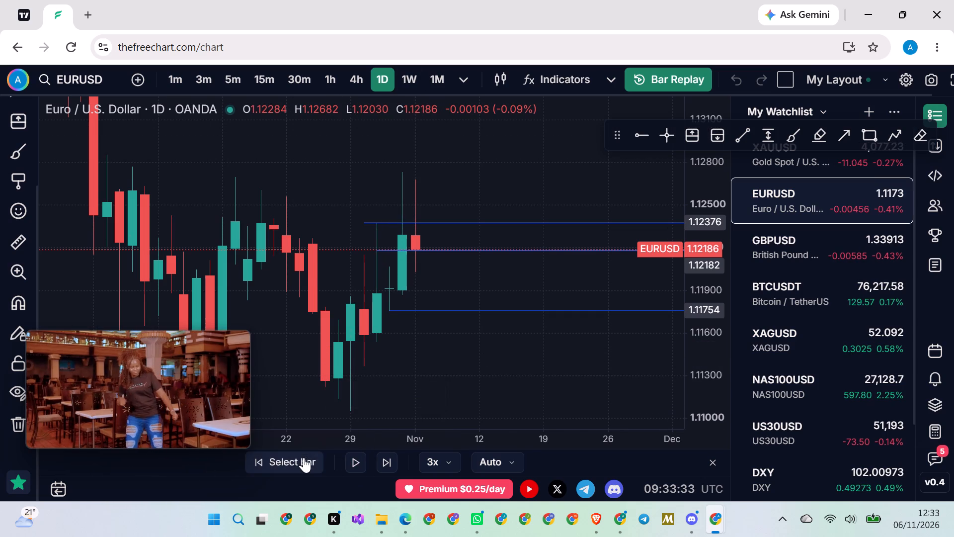
{"action": "left_click", "coordinate": [402, 321]}
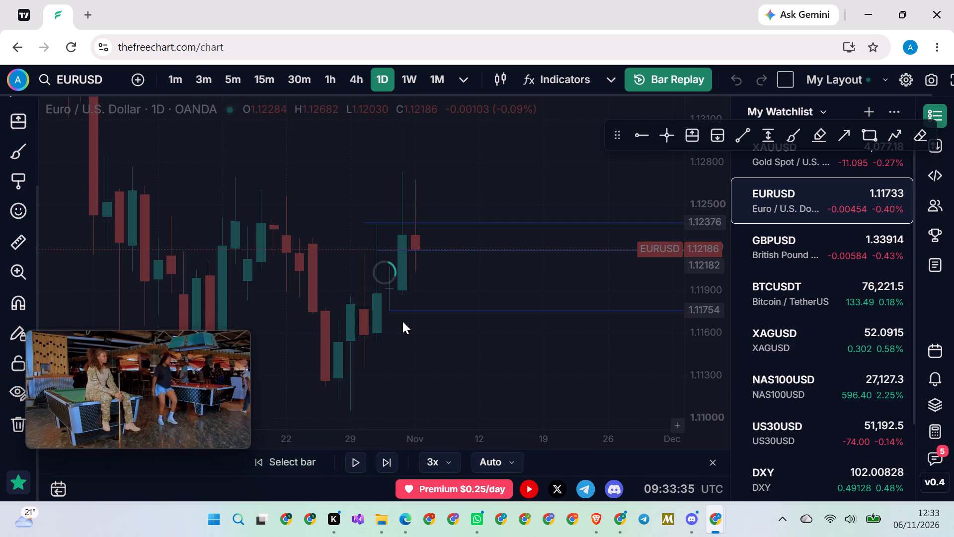
Switch to the four-hour chart and play the replay into early 6 November, pausing it there.
{"action": "left_click", "coordinate": [356, 79]}
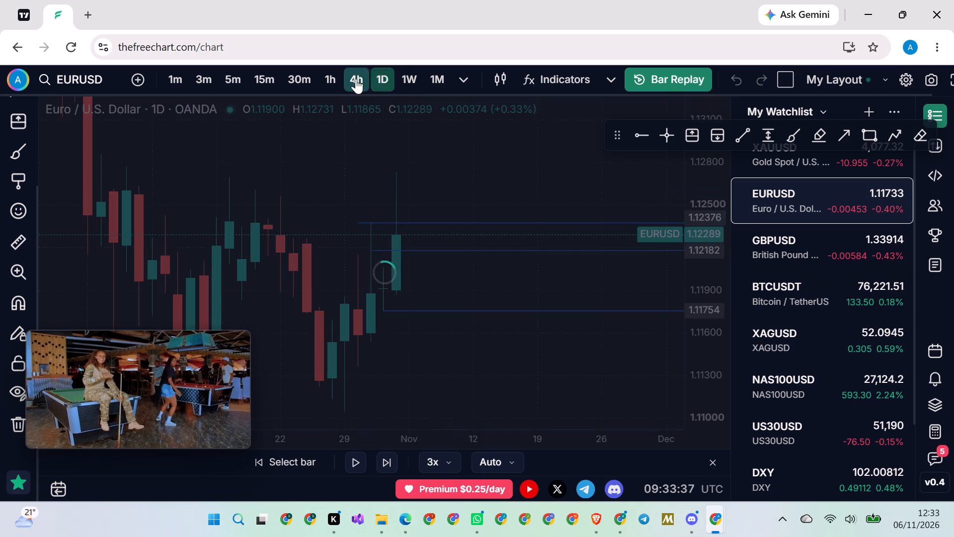
{"action": "scroll", "coordinate": [444, 179], "scroll_direction": "down", "scroll_amount": 3}
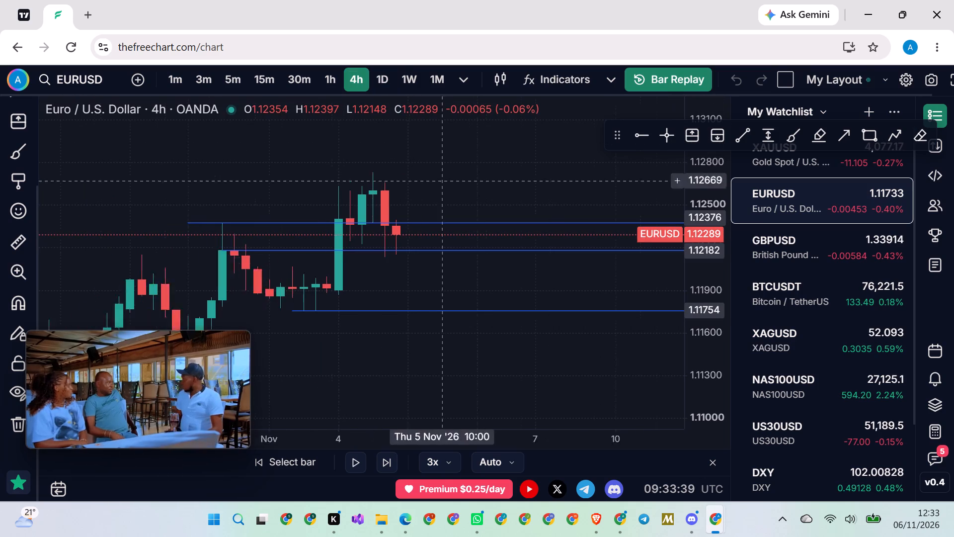
{"action": "scroll", "coordinate": [458, 188], "scroll_direction": "down", "scroll_amount": 5}
{"action": "left_click_drag", "start_coordinate": [491, 173], "coordinate": [569, 195]}
{"action": "scroll", "coordinate": [540, 197], "scroll_direction": "up", "scroll_amount": 4}
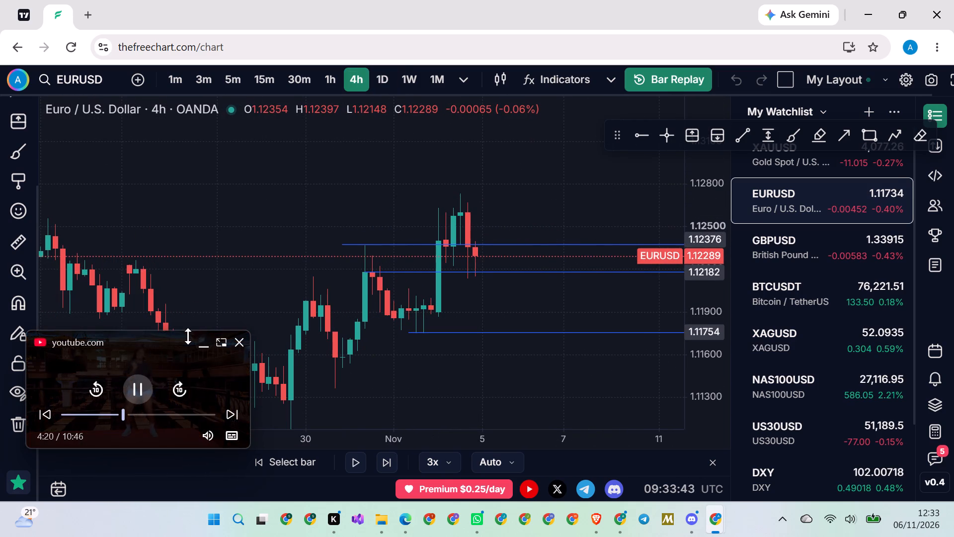
{"action": "left_click_drag", "start_coordinate": [188, 336], "coordinate": [182, 362]}
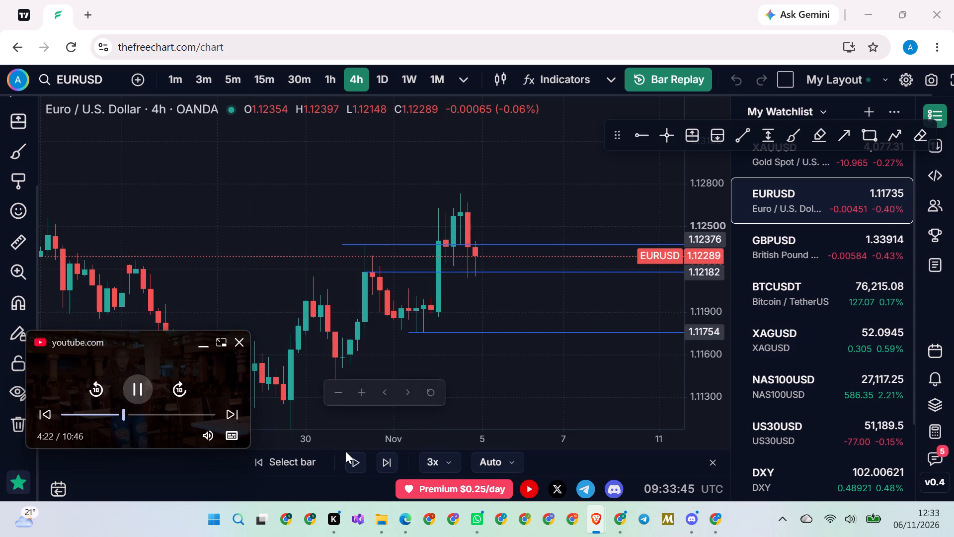
{"action": "left_click", "coordinate": [357, 465]}
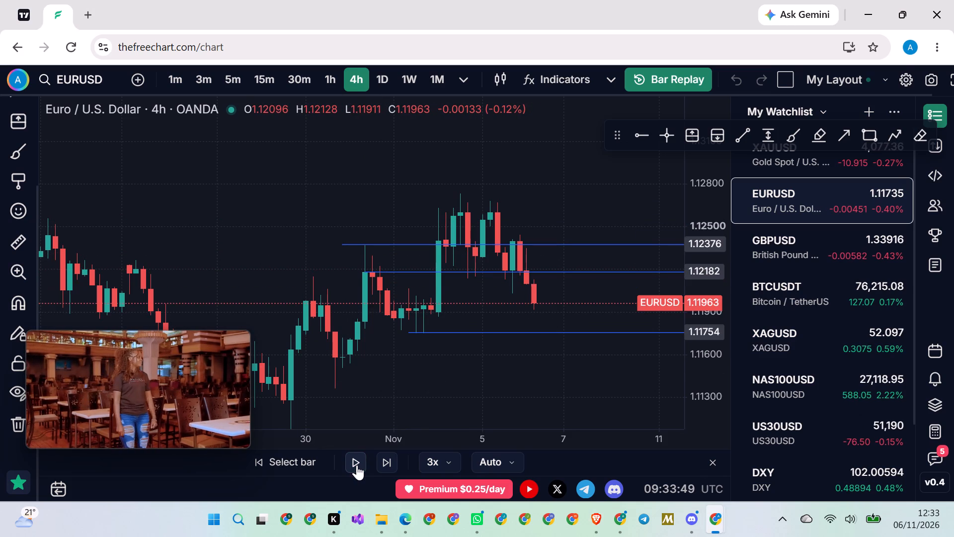
{"action": "left_click", "coordinate": [357, 465]}
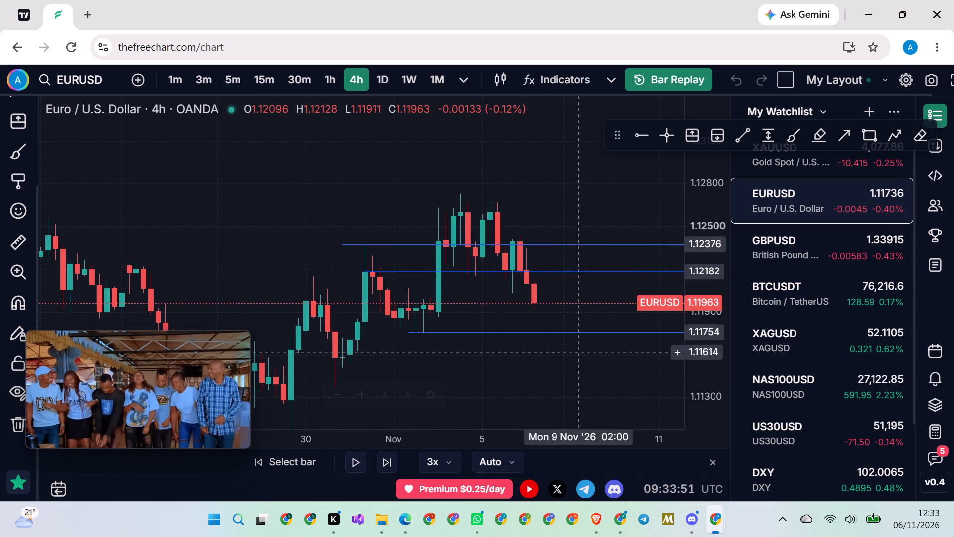
Delete the horizontal ray at 1.12376 along the 2 November swing high.
{"action": "scroll", "coordinate": [690, 260], "scroll_direction": "up", "scroll_amount": 4}
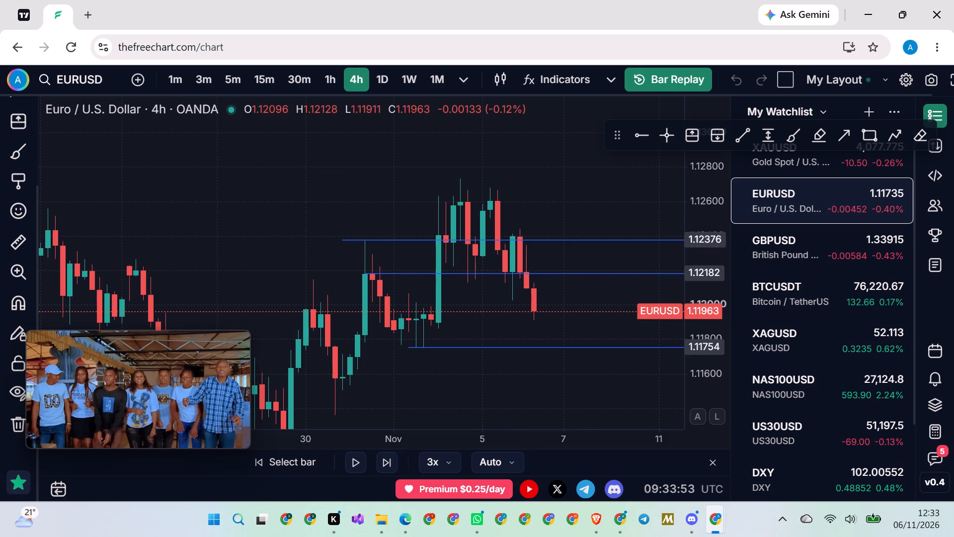
{"action": "scroll", "coordinate": [363, 177], "scroll_direction": "up", "scroll_amount": 5}
{"action": "left_click_drag", "start_coordinate": [348, 193], "coordinate": [305, 192]}
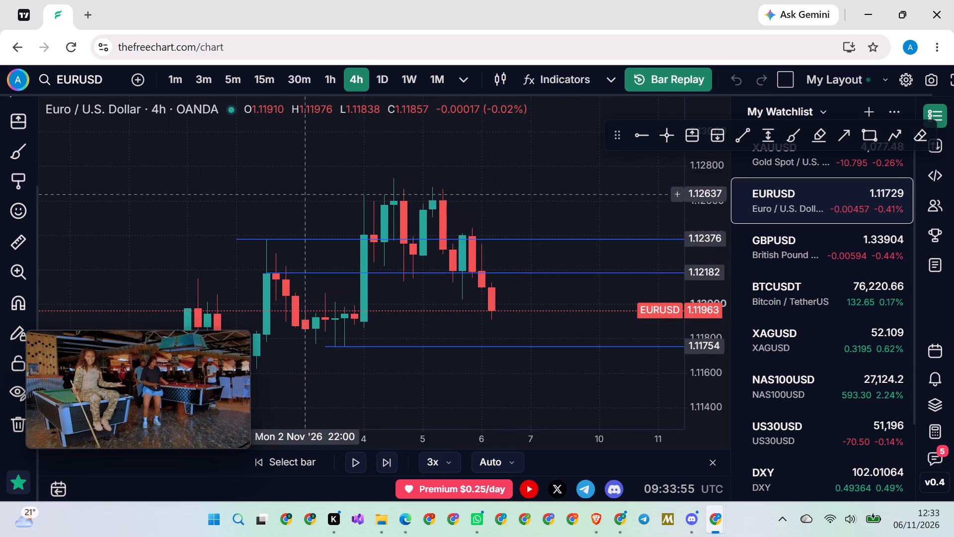
{"action": "left_click", "coordinate": [242, 240]}
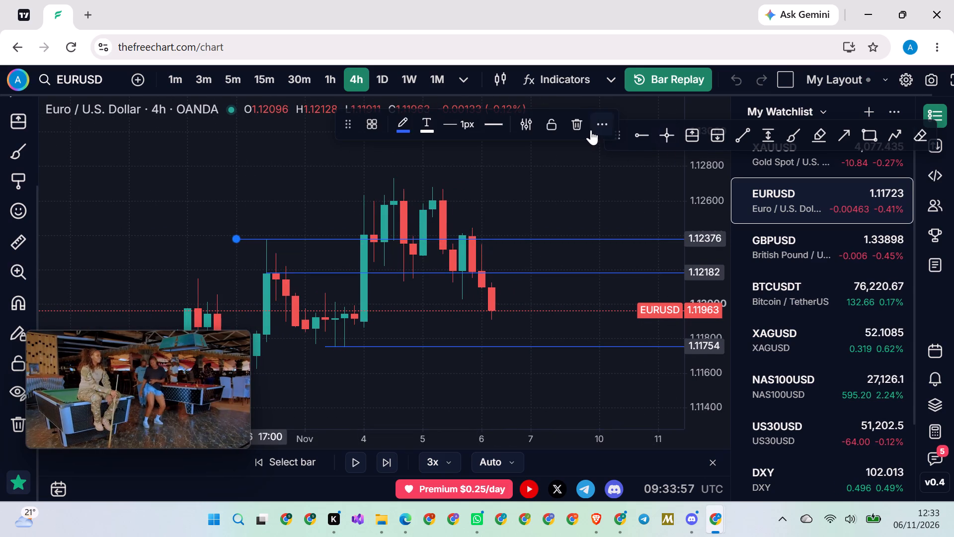
{"action": "left_click", "coordinate": [583, 124]}
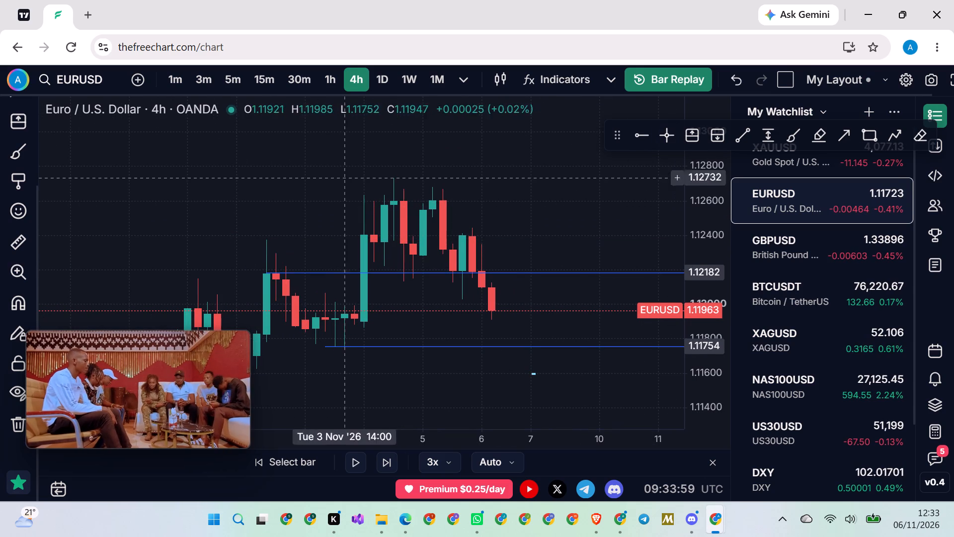
Examine price action around the 1.12182 and 1.11754 rays on the 30-minute chart and on the four-hour chart.
{"action": "left_click", "coordinate": [296, 82]}
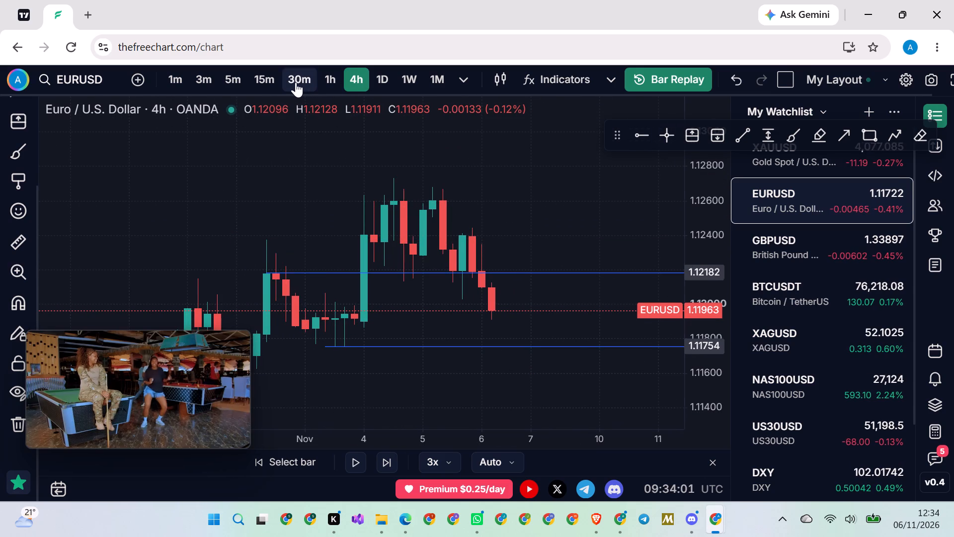
{"action": "scroll", "coordinate": [454, 191], "scroll_direction": "down", "scroll_amount": 13}
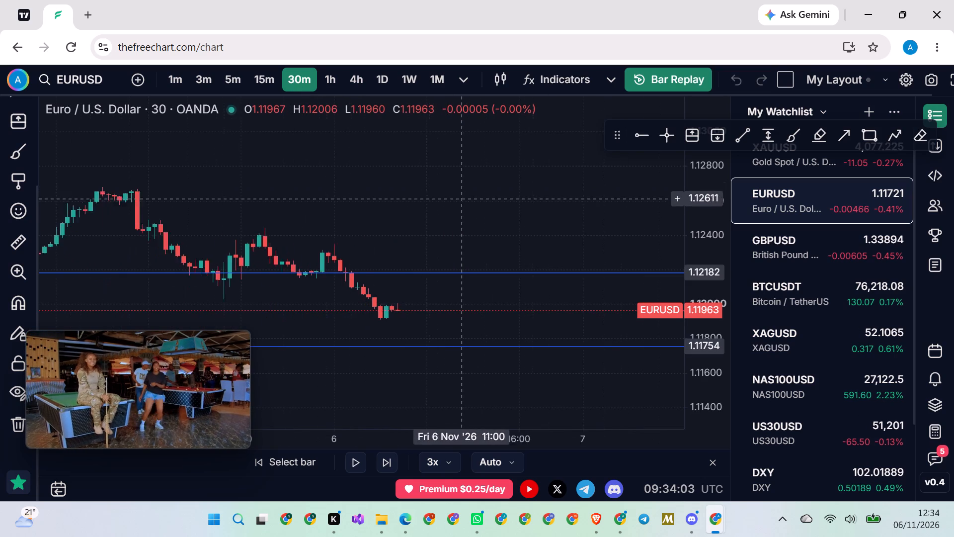
{"action": "scroll", "coordinate": [461, 202], "scroll_direction": "down", "scroll_amount": 20}
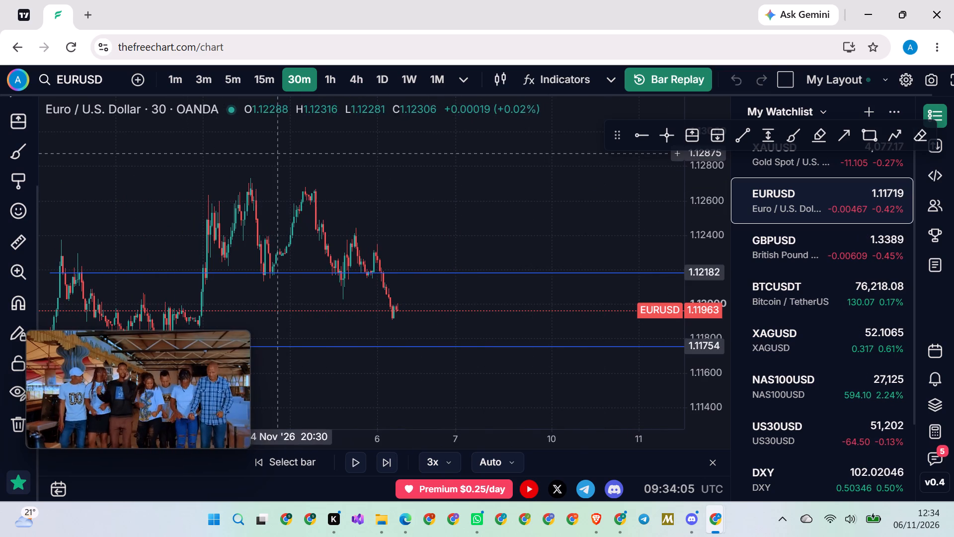
{"action": "left_click_drag", "start_coordinate": [269, 153], "coordinate": [568, 153]}
{"action": "scroll", "coordinate": [316, 170], "scroll_direction": "up", "scroll_amount": 5}
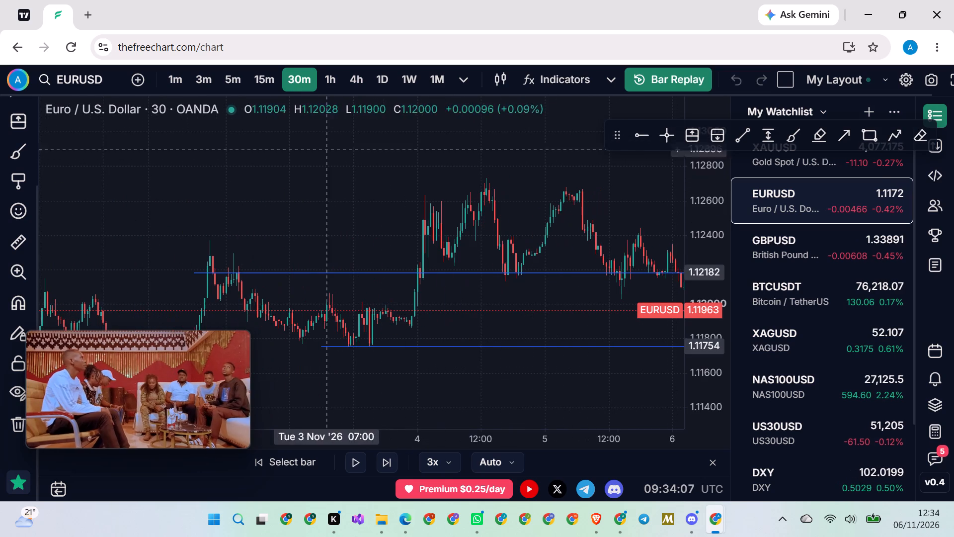
{"action": "left_click", "coordinate": [353, 81]}
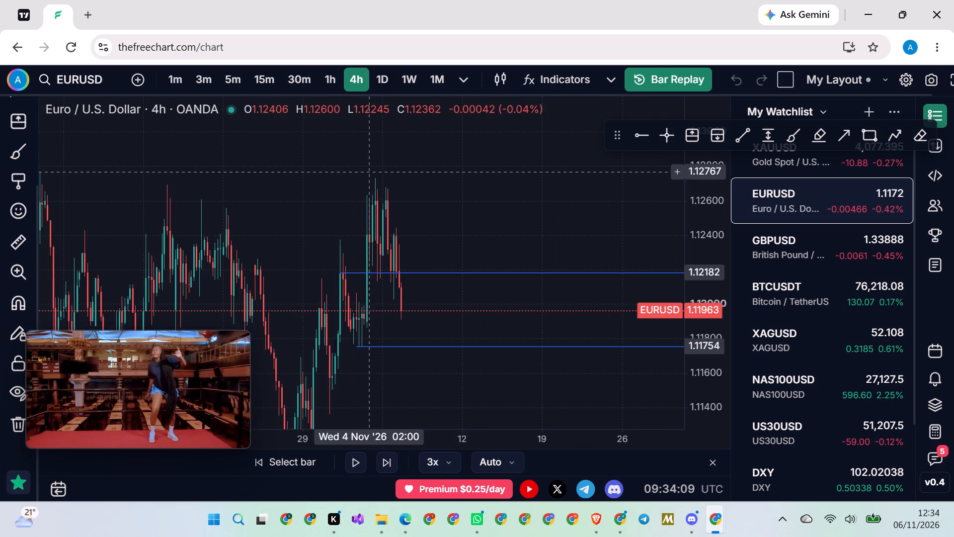
{"action": "scroll", "coordinate": [376, 188], "scroll_direction": "up", "scroll_amount": 16}
On the daily chart, rewind the bar replay to the 5 November candle.
{"action": "left_click", "coordinate": [379, 81]}
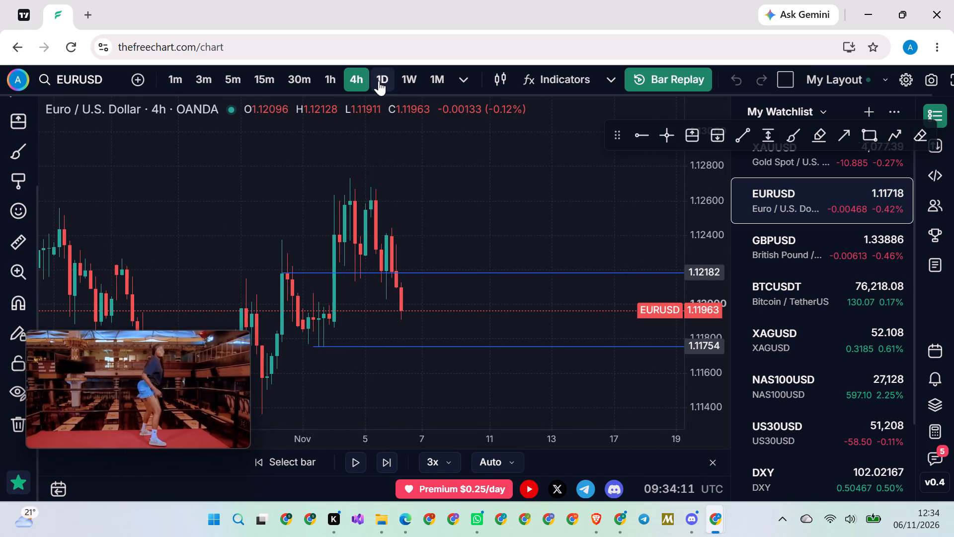
{"action": "scroll", "coordinate": [423, 196], "scroll_direction": "up", "scroll_amount": 6}
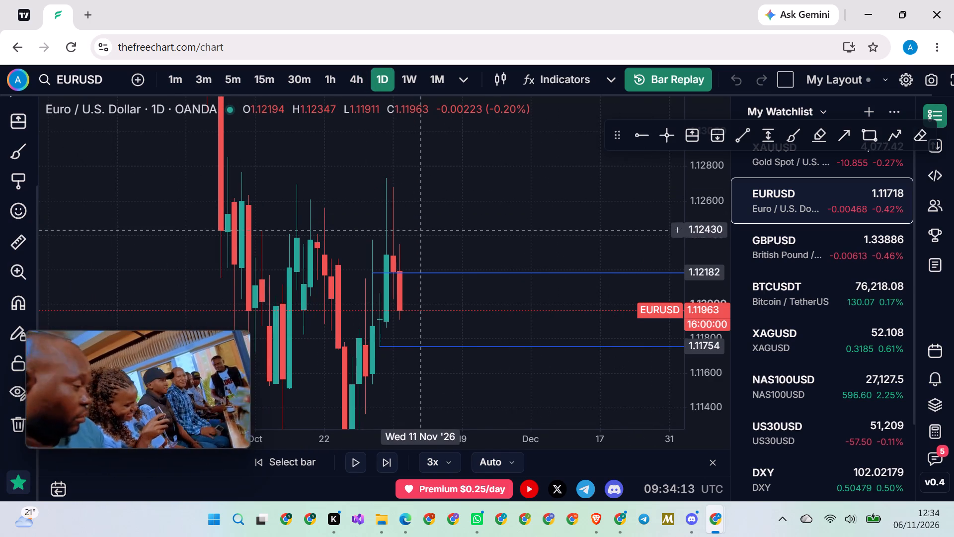
{"action": "scroll", "coordinate": [444, 227], "scroll_direction": "up", "scroll_amount": 1}
{"action": "left_click_drag", "start_coordinate": [448, 225], "coordinate": [477, 214]}
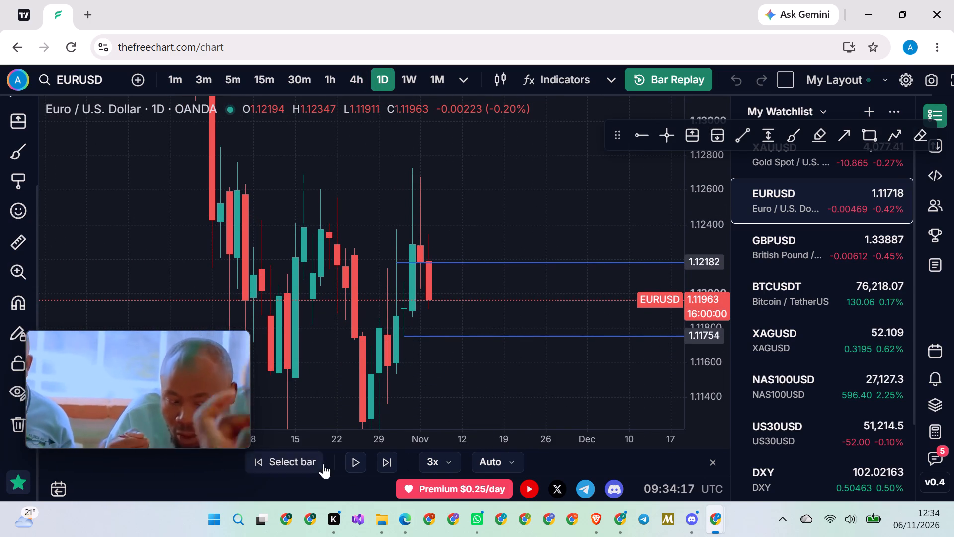
{"action": "left_click", "coordinate": [305, 465]}
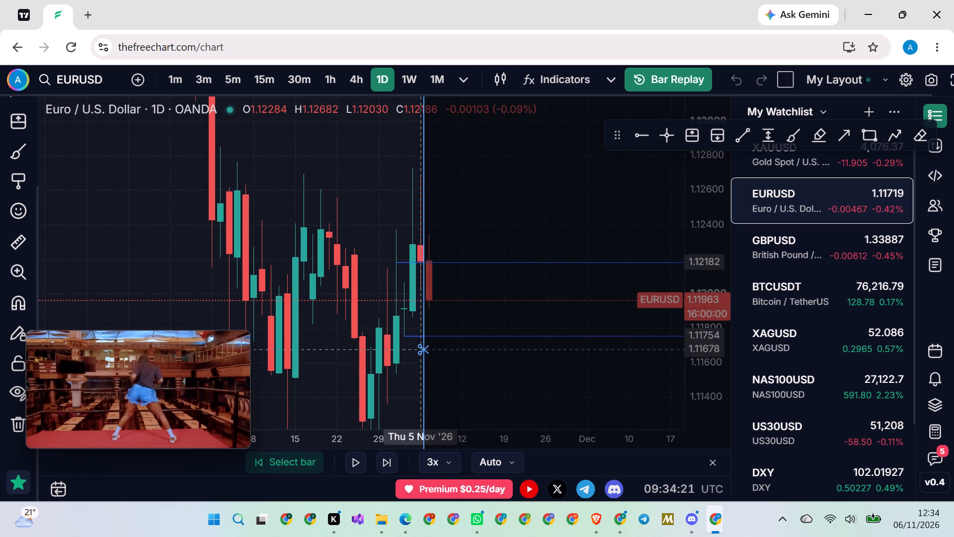
{"action": "left_click", "coordinate": [418, 350]}
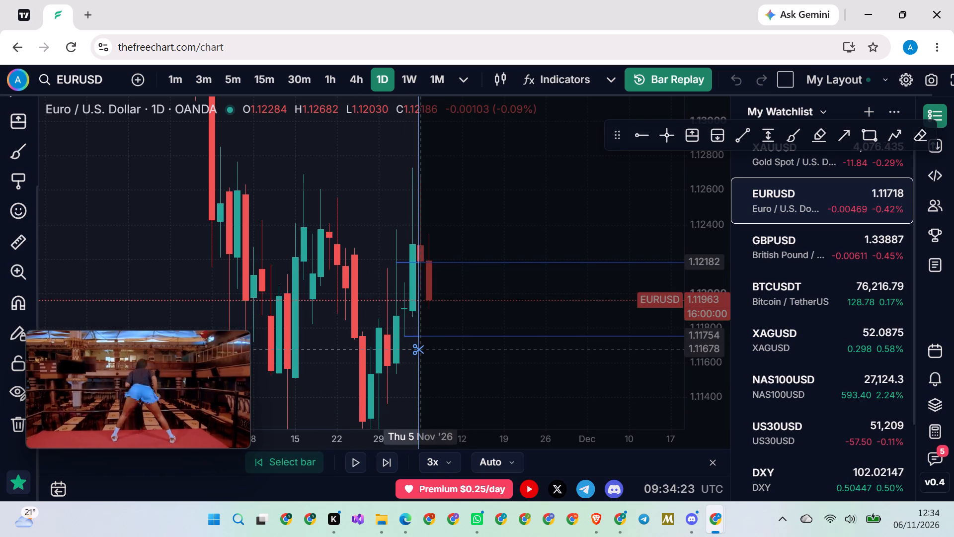
Switch back to the four-hour chart.
{"action": "scroll", "coordinate": [475, 215], "scroll_direction": "up", "scroll_amount": 4}
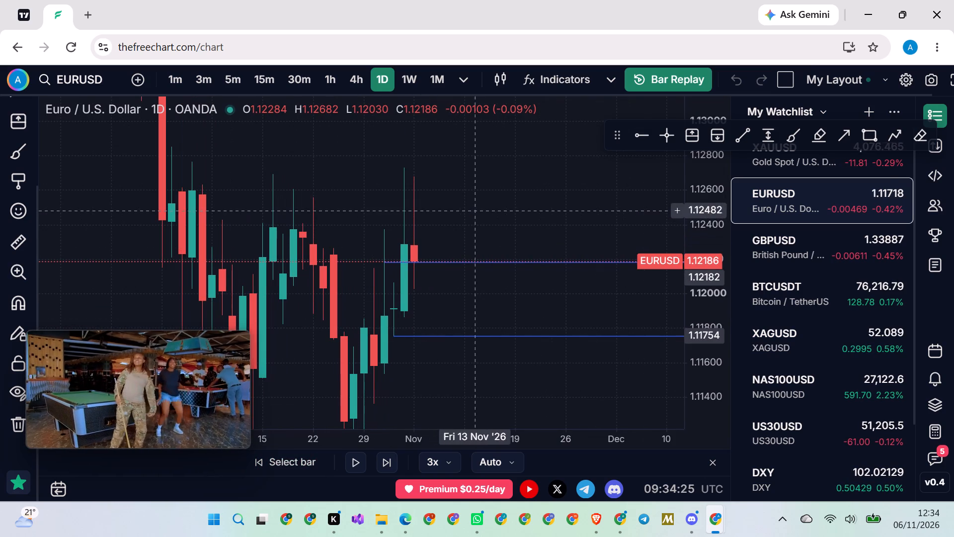
{"action": "left_click", "coordinate": [357, 75]}
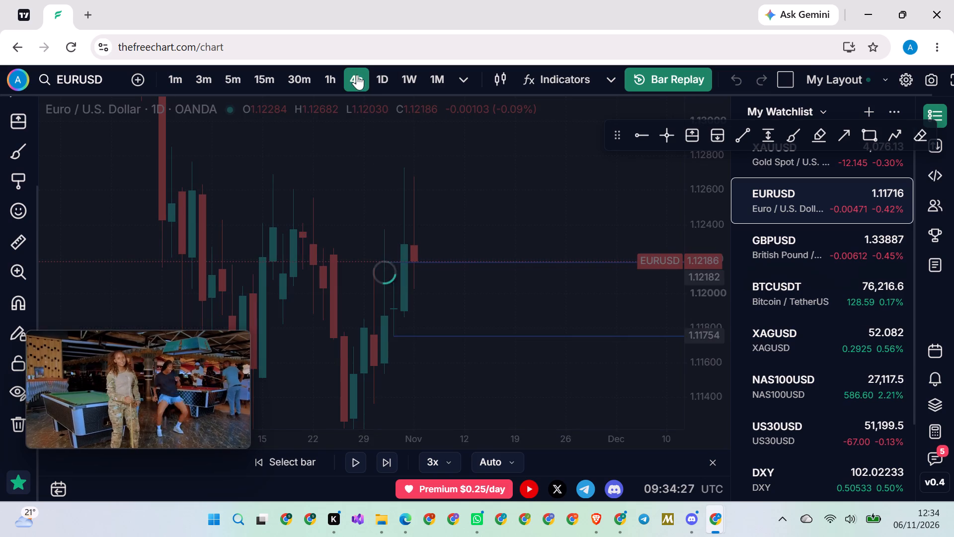
{"action": "scroll", "coordinate": [547, 238], "scroll_direction": "down", "scroll_amount": 3}
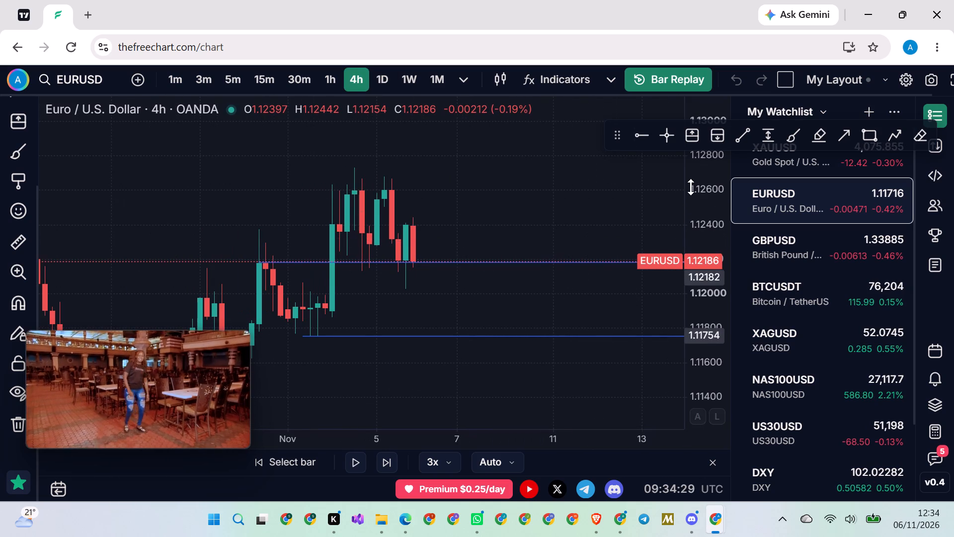
On the daily chart, rewind the bar replay to the 4 November candle.
{"action": "left_click_drag", "start_coordinate": [693, 187], "coordinate": [663, 237]}
{"action": "left_click", "coordinate": [378, 79]}
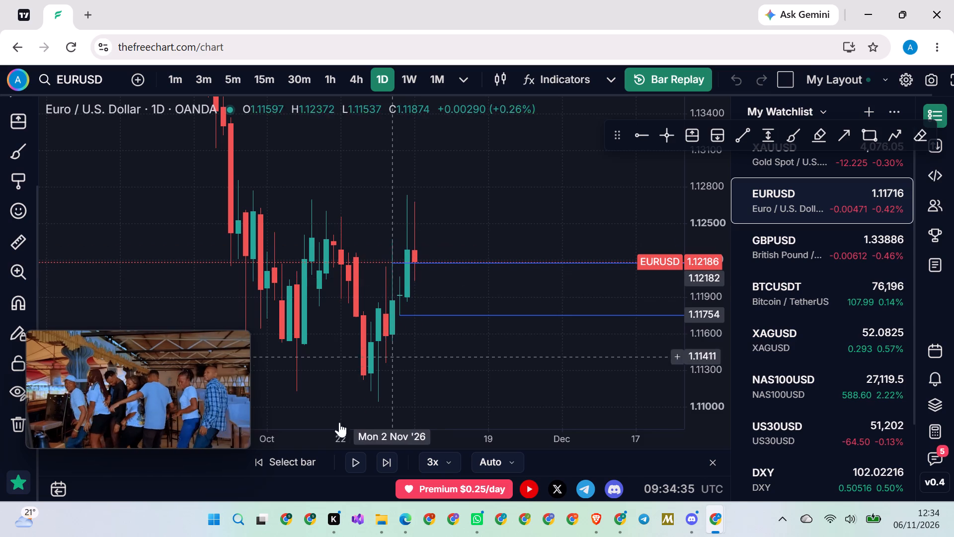
{"action": "left_click", "coordinate": [298, 457]}
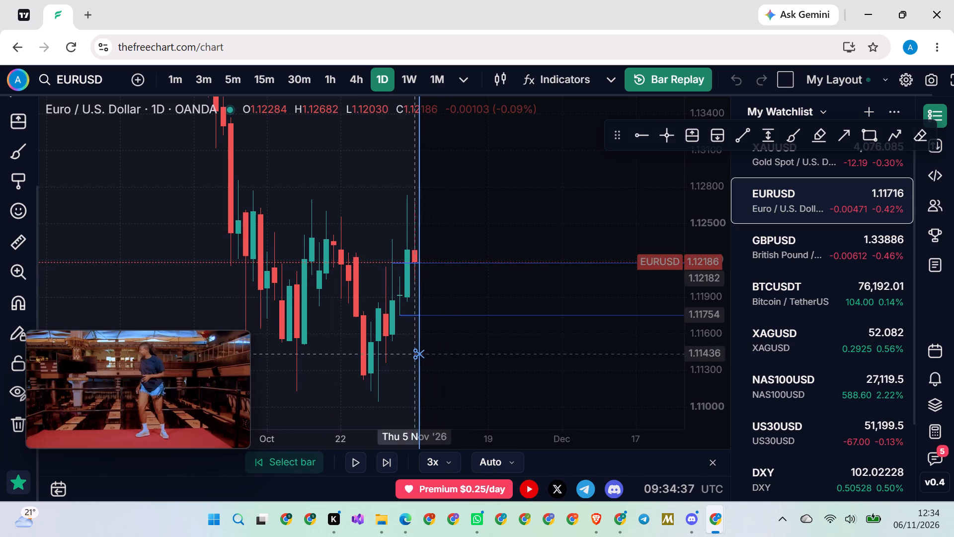
{"action": "left_click", "coordinate": [407, 352]}
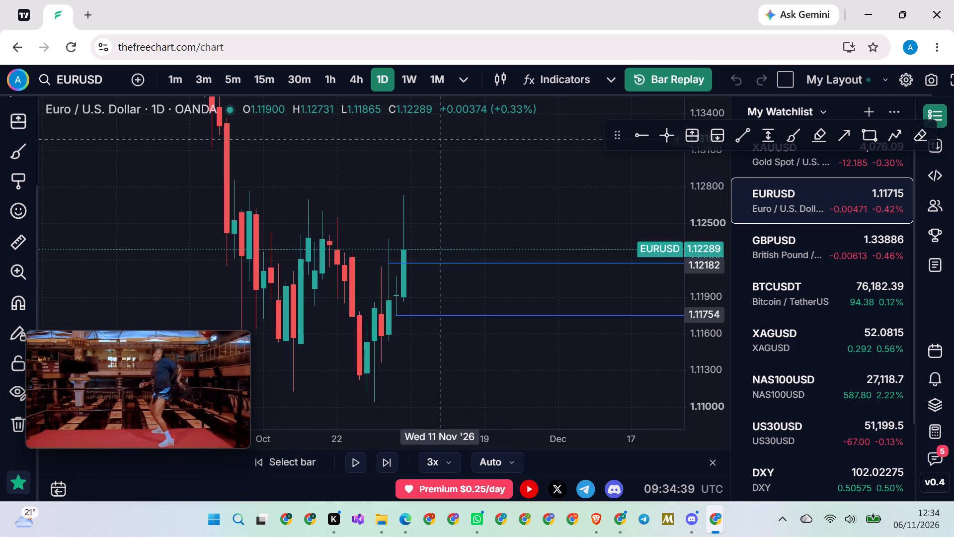
On the four-hour chart, draw a horizontal ray at 1.12374 along the 2 November swing high.
{"action": "left_click", "coordinate": [358, 80]}
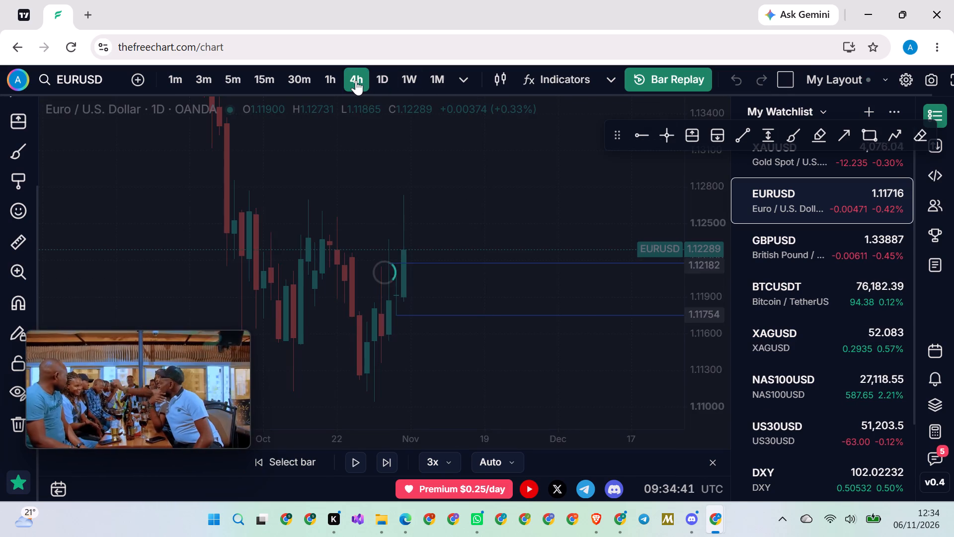
{"action": "scroll", "coordinate": [447, 237], "scroll_direction": "down", "scroll_amount": 3}
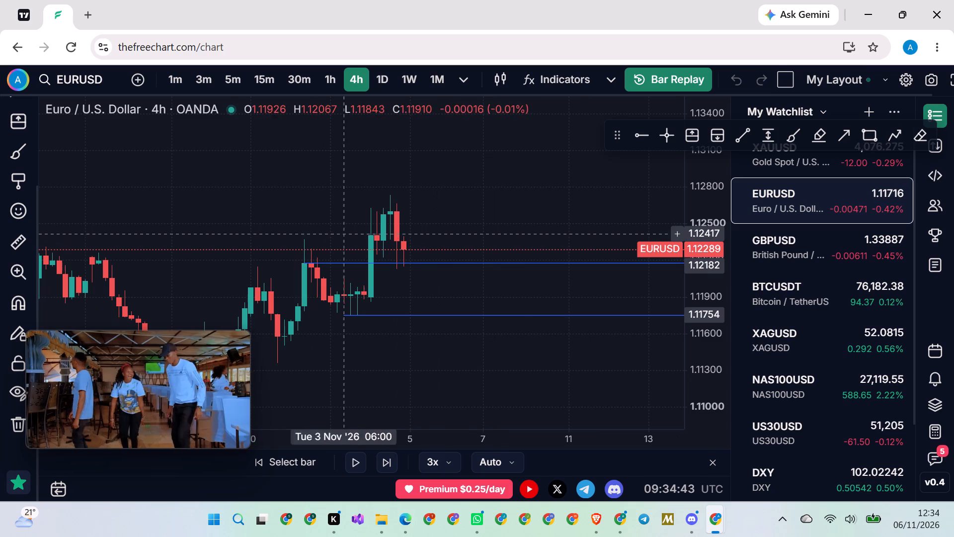
{"action": "left_click_drag", "start_coordinate": [510, 180], "coordinate": [549, 183]}
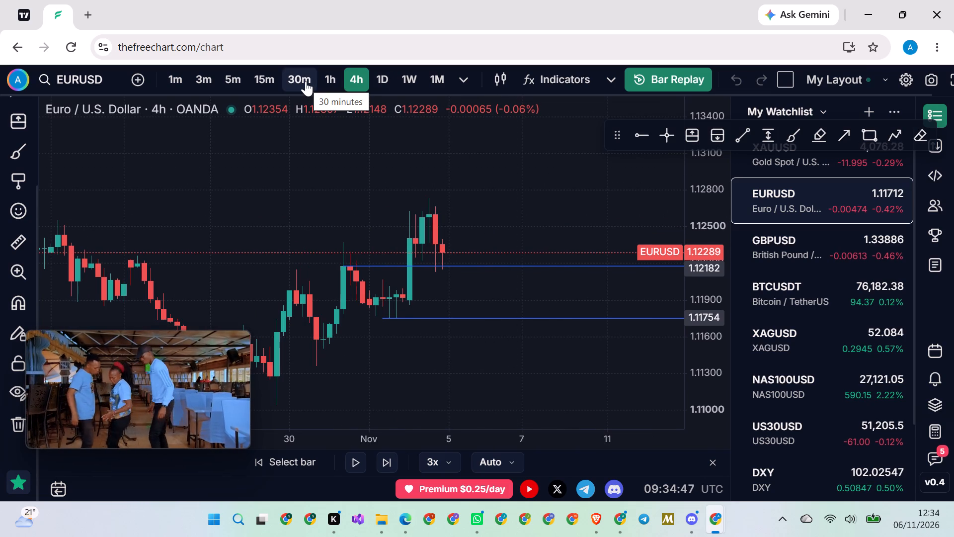
{"action": "left_click", "coordinate": [381, 81]}
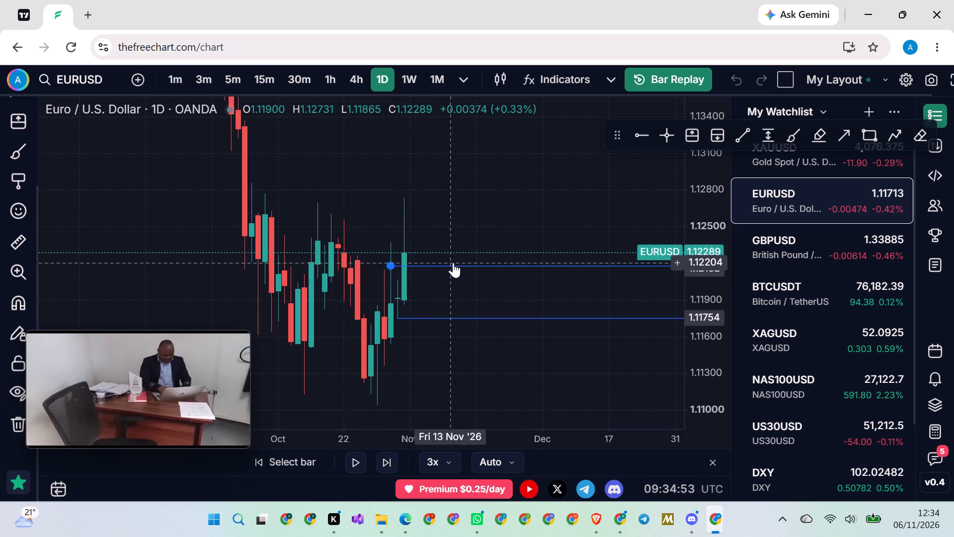
{"action": "left_click", "coordinate": [353, 82]}
{"action": "left_click", "coordinate": [636, 134]}
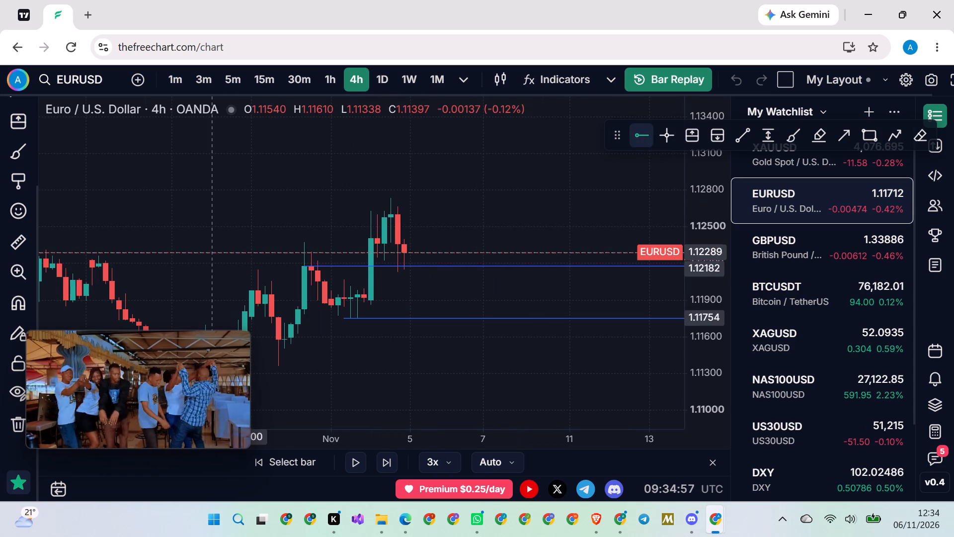
{"action": "left_click", "coordinate": [286, 242]}
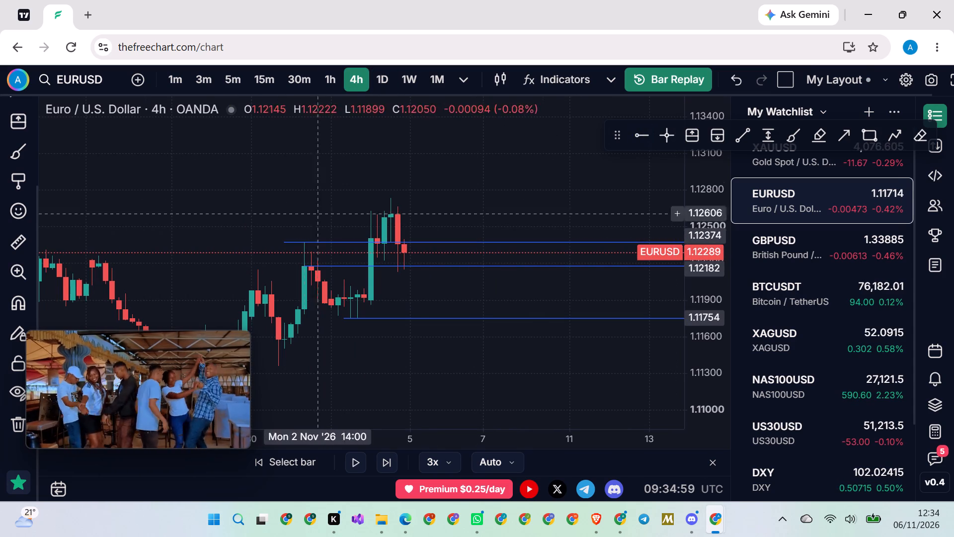
Return to the daily chart and play the bar replay forward to the 5 November candle.
{"action": "left_click", "coordinate": [387, 80]}
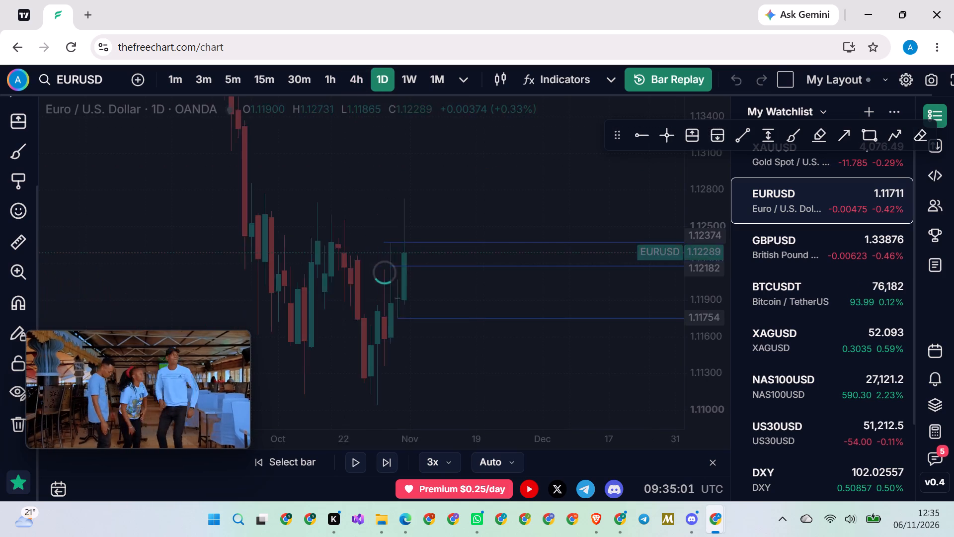
{"action": "left_click", "coordinate": [356, 460]}
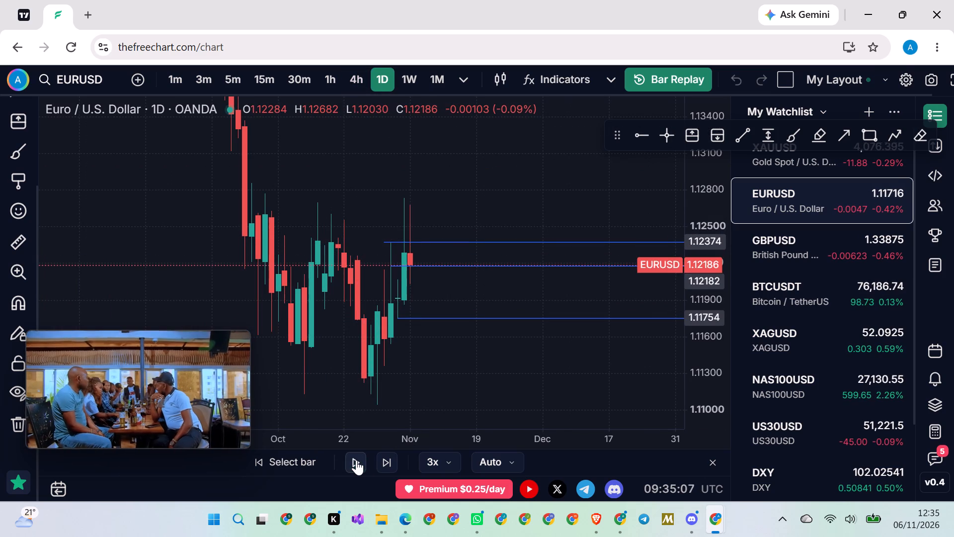
{"action": "left_click", "coordinate": [356, 460]}
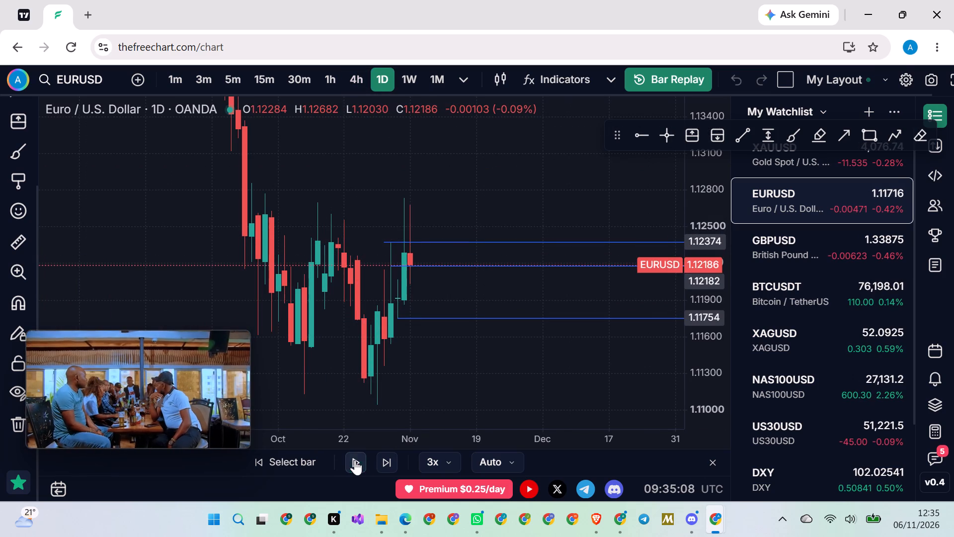